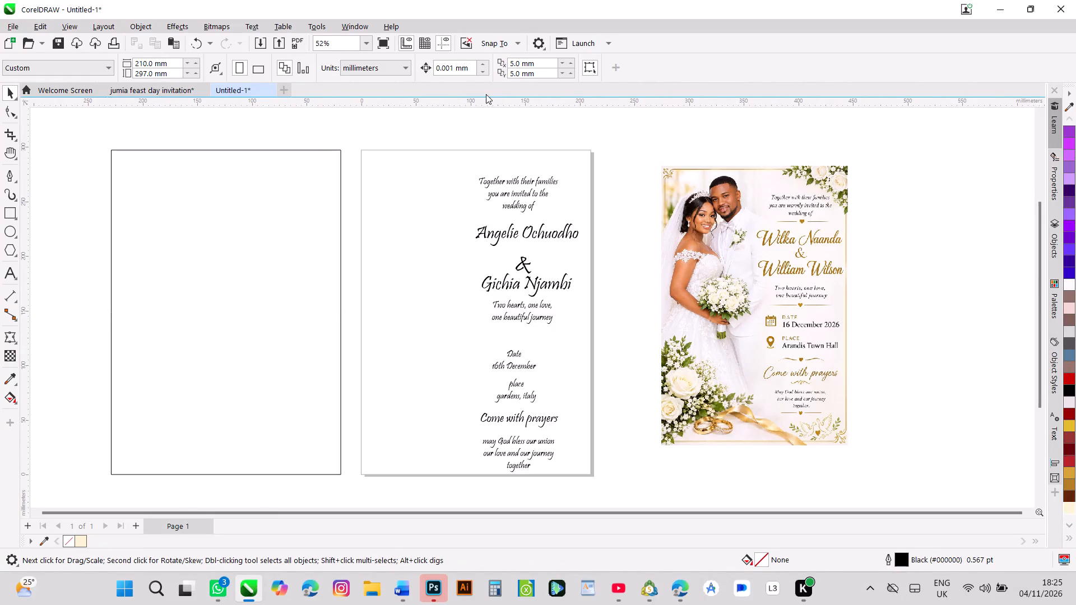
Switch to the open "jumia feast day invitation" document.
{"action": "left_click", "coordinate": [169, 86]}
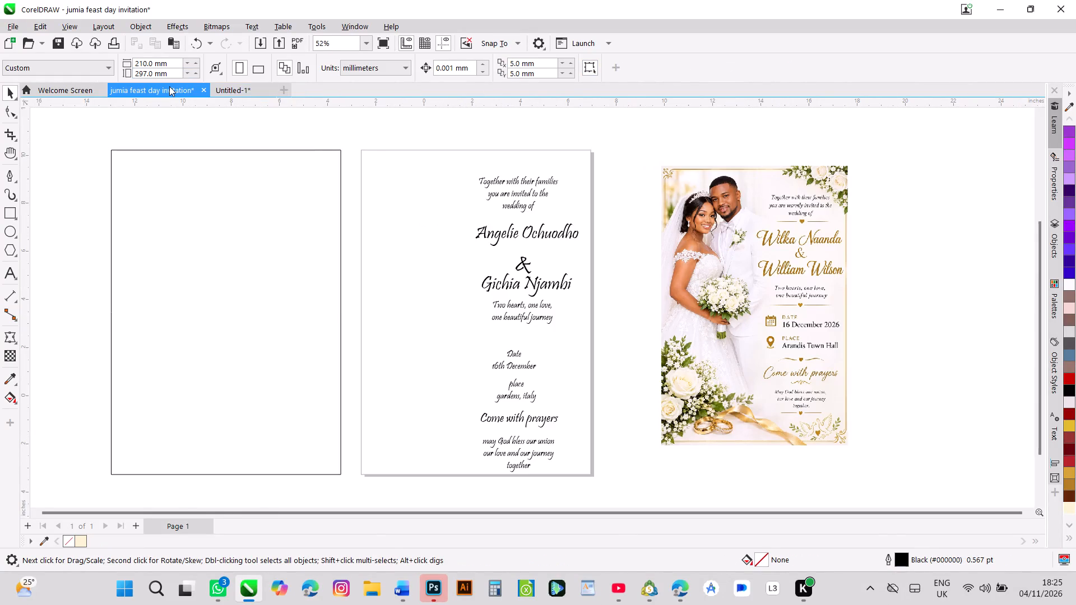
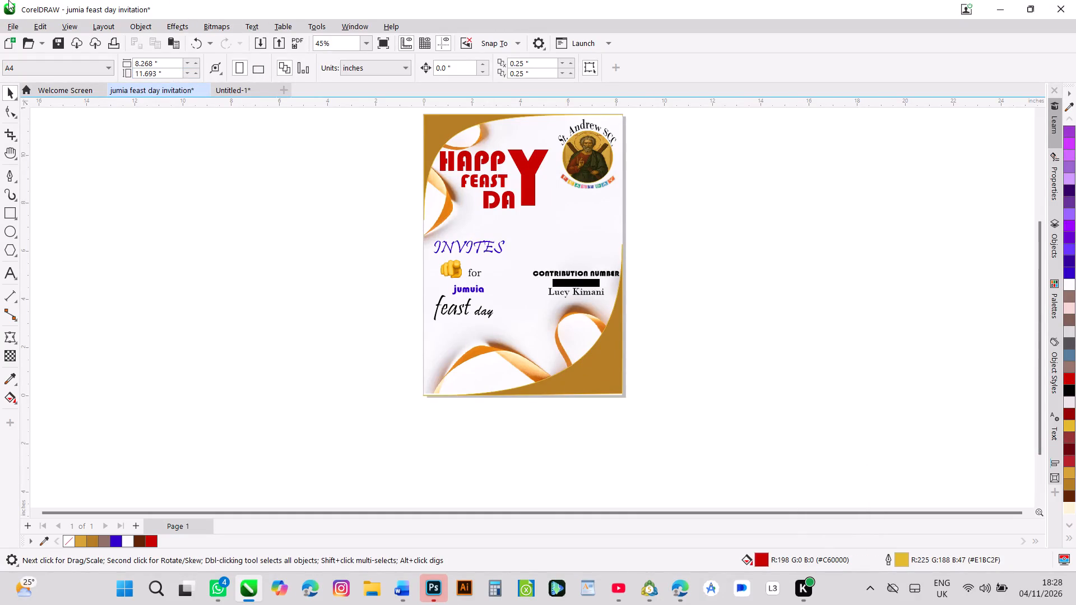
Switch back to the open Untitled-1 document containing the wedding invitation text.
{"action": "left_click", "coordinate": [231, 81]}
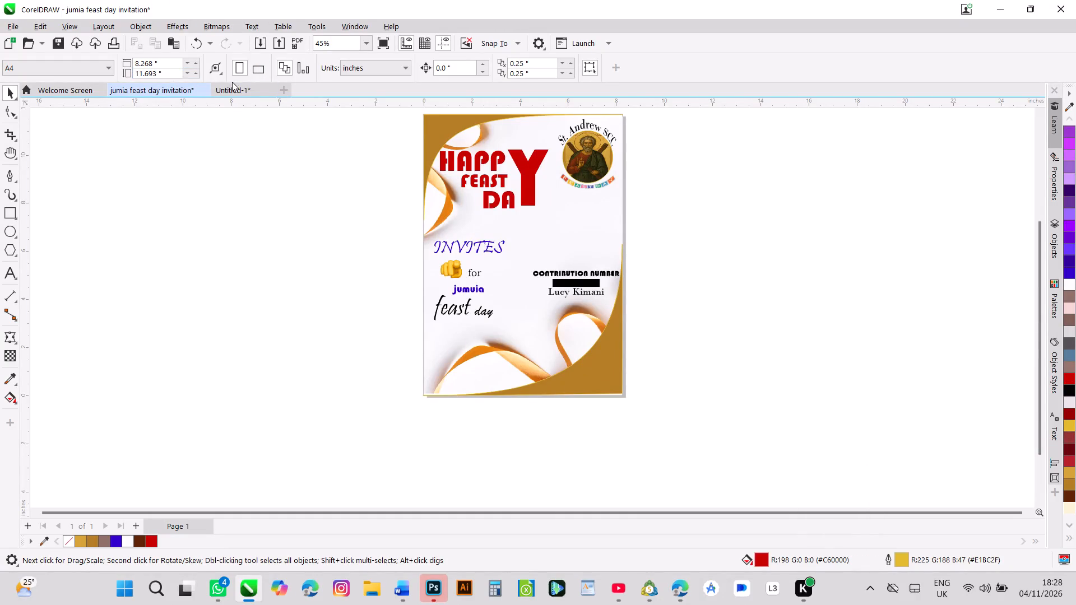
{"action": "left_click", "coordinate": [236, 91]}
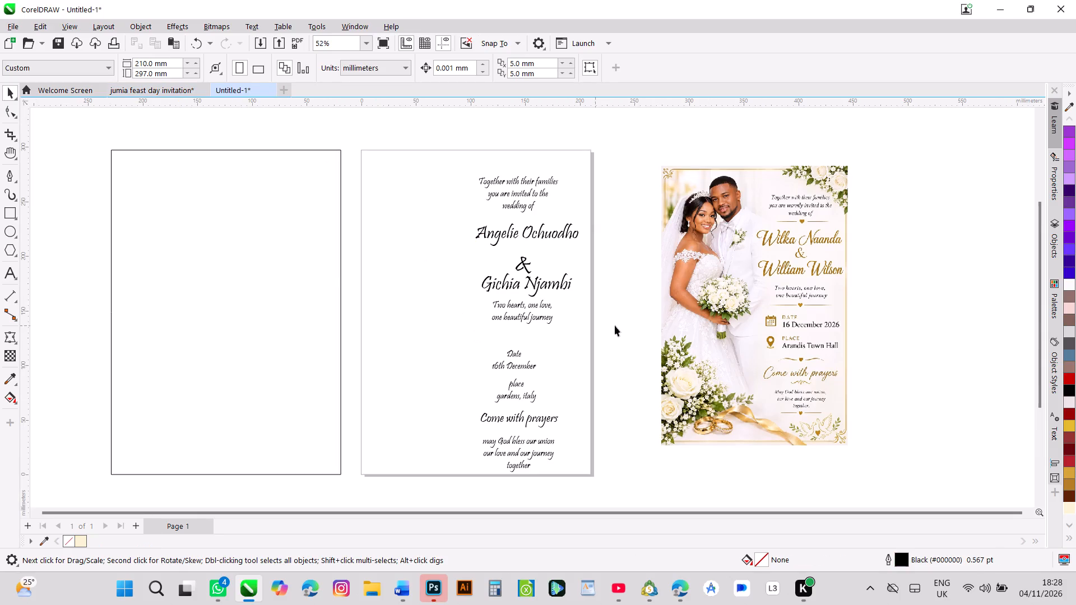
Import the wedding couple photo a43e04cd-d22e-4a50-8bea-25af950d5d35 from Downloads and place it from the page's top-left corner at original size.
{"action": "left_click", "coordinate": [17, 23]}
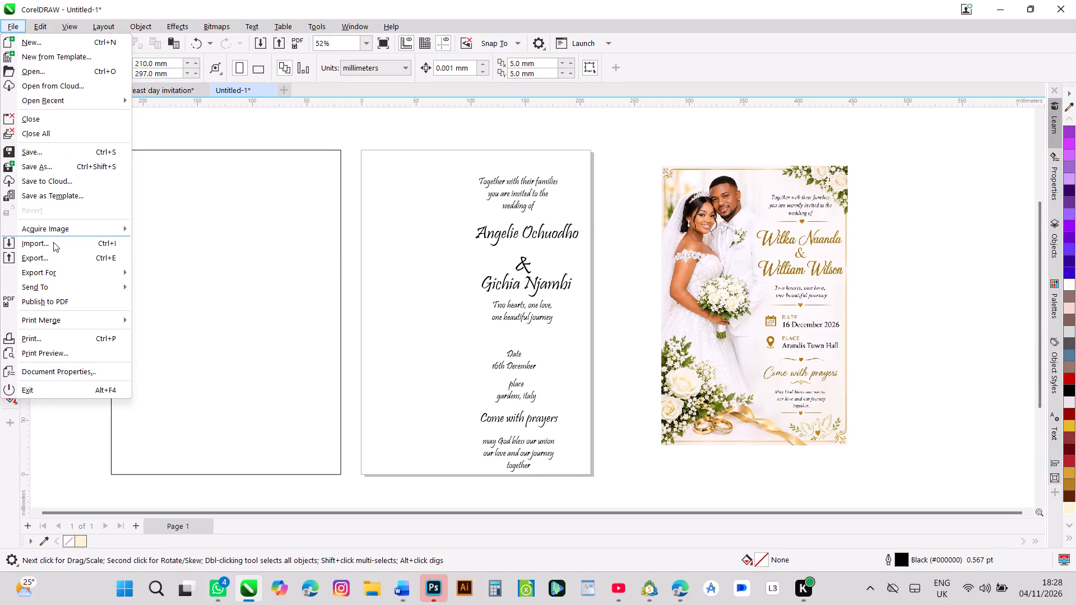
{"action": "left_click", "coordinate": [53, 242]}
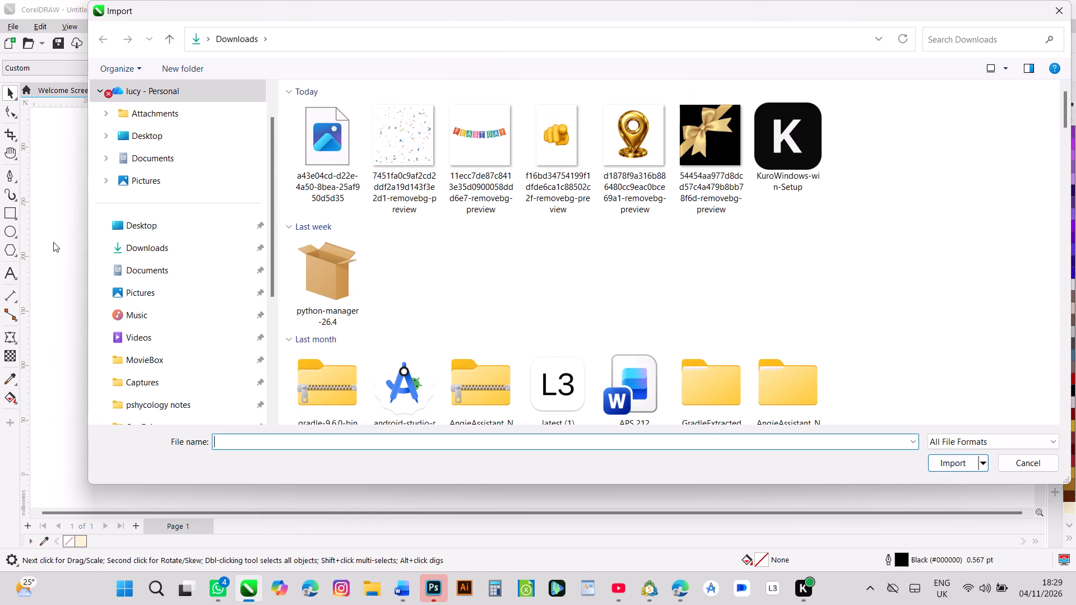
{"action": "left_click", "coordinate": [343, 141]}
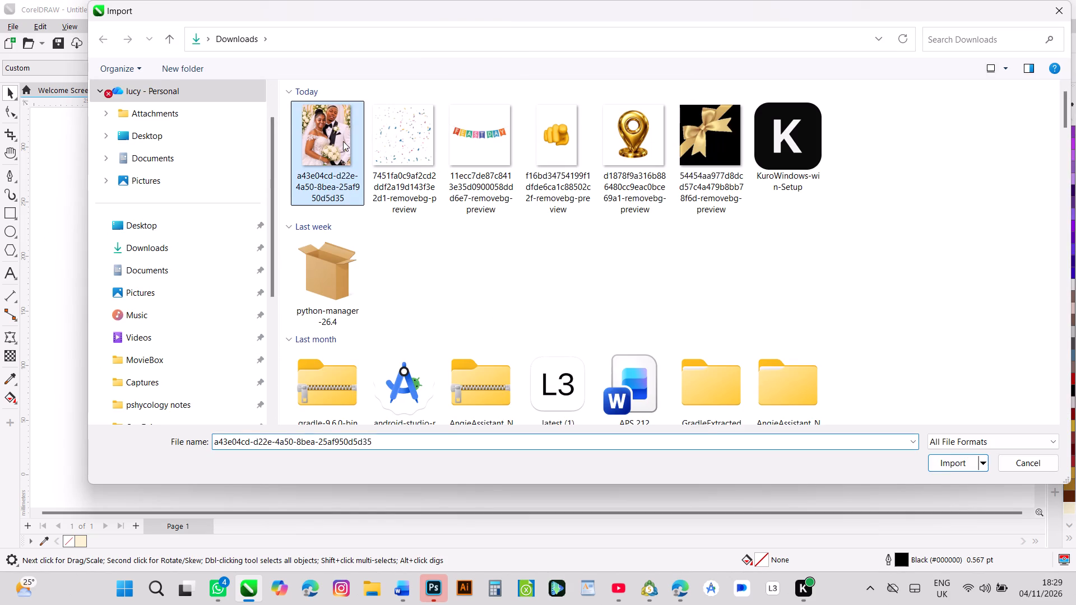
{"action": "left_click", "coordinate": [343, 141]}
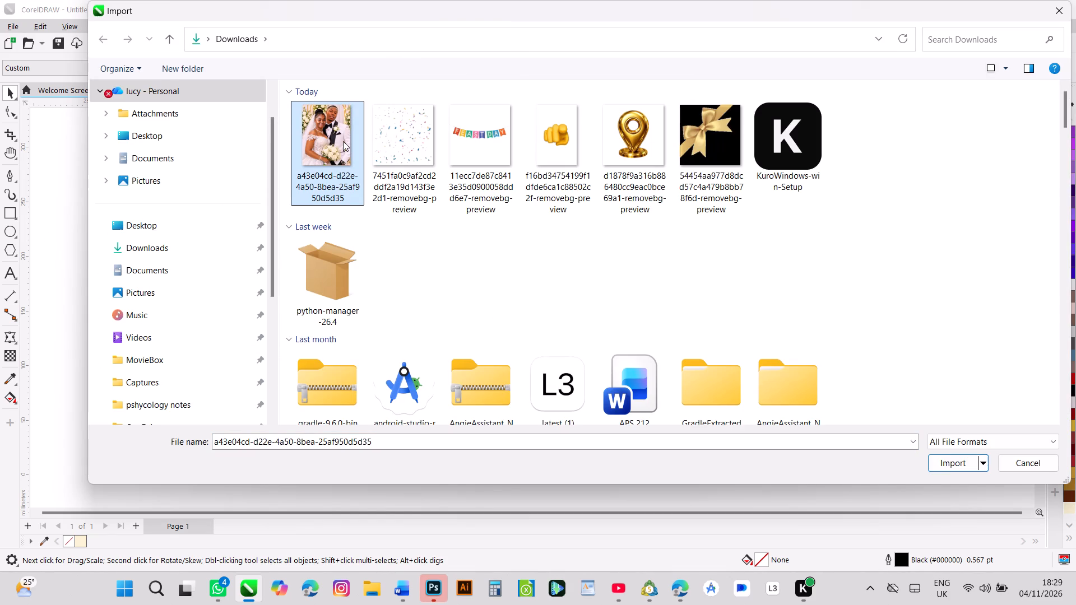
{"action": "left_click", "coordinate": [949, 460]}
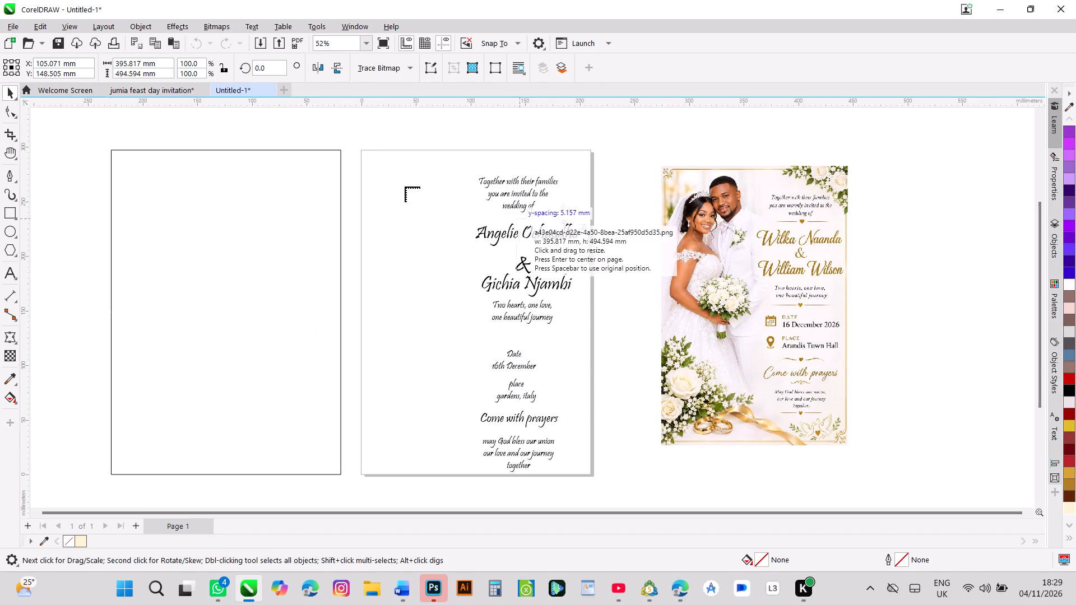
{"action": "left_click", "coordinate": [362, 151]}
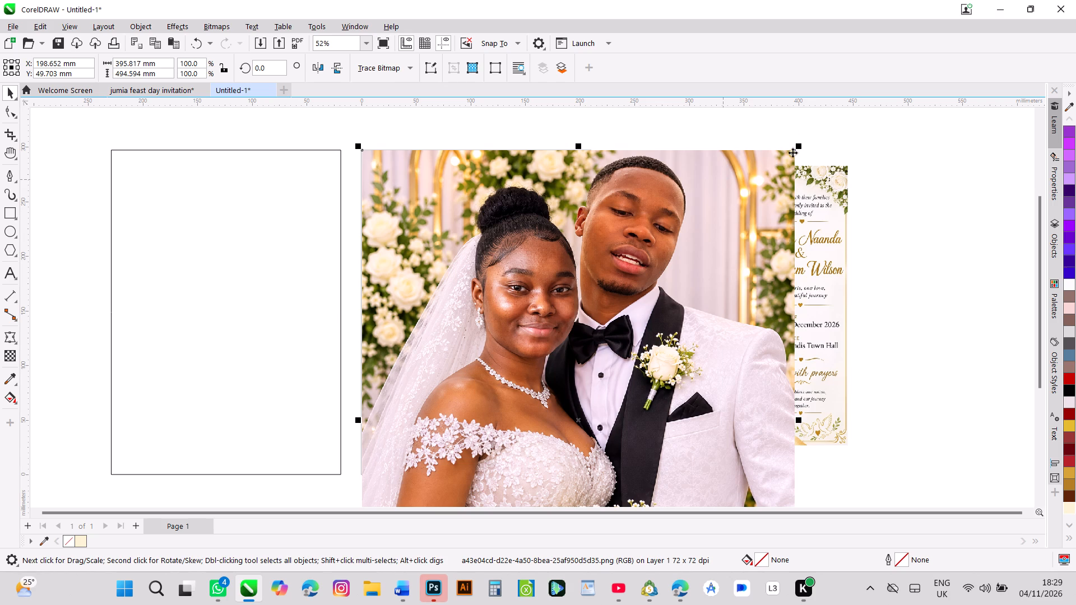
Scale the couple photo proportionally to about 54.5% (about 216 × 270 mm) and move it over the empty rectangle beside the page.
{"action": "left_click_drag", "start_coordinate": [797, 147], "coordinate": [672, 311]}
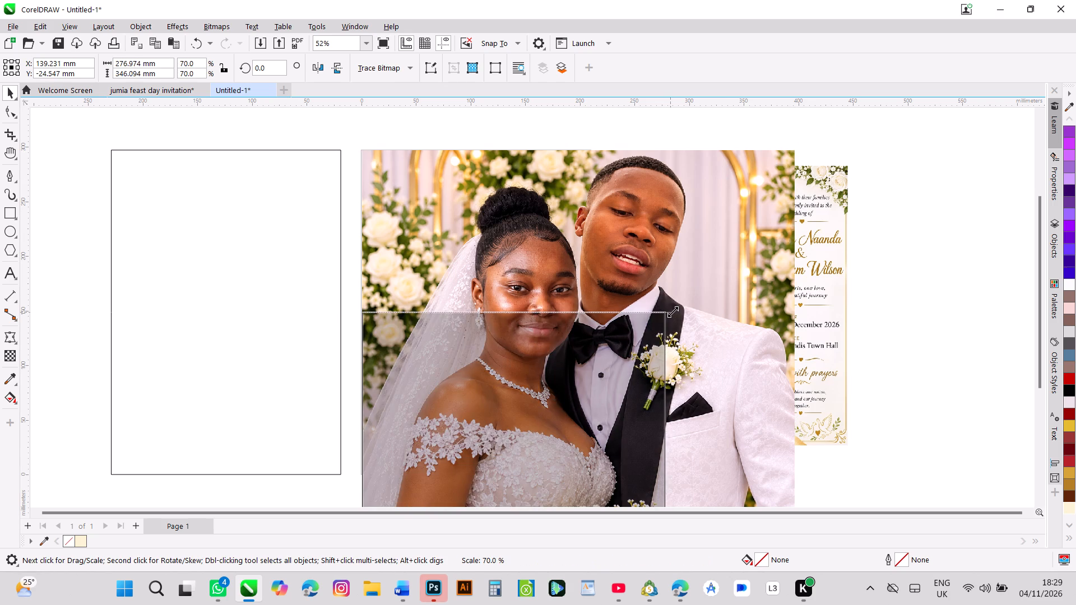
{"action": "left_click_drag", "start_coordinate": [672, 311], "coordinate": [609, 391]}
{"action": "left_click_drag", "start_coordinate": [517, 433], "coordinate": [457, 336]}
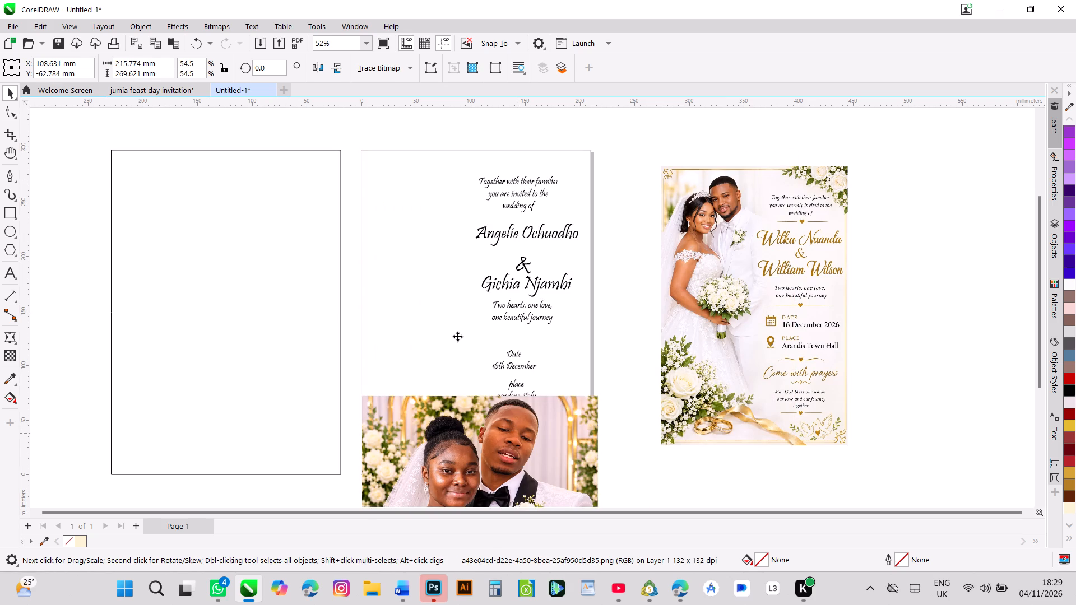
{"action": "left_click_drag", "start_coordinate": [457, 336], "coordinate": [258, 189]}
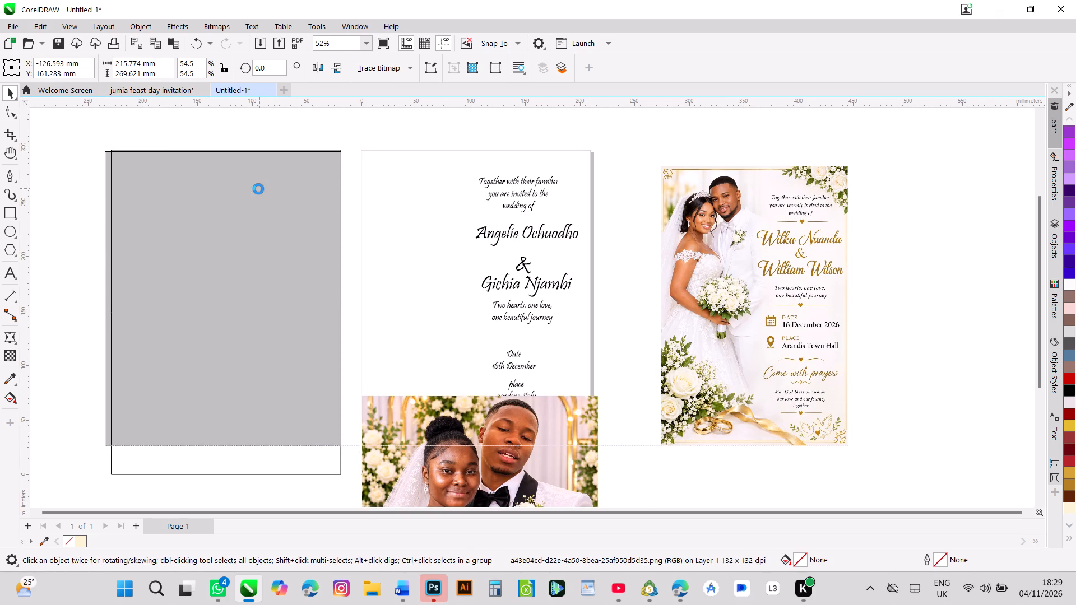
{"action": "left_click", "coordinate": [258, 218]}
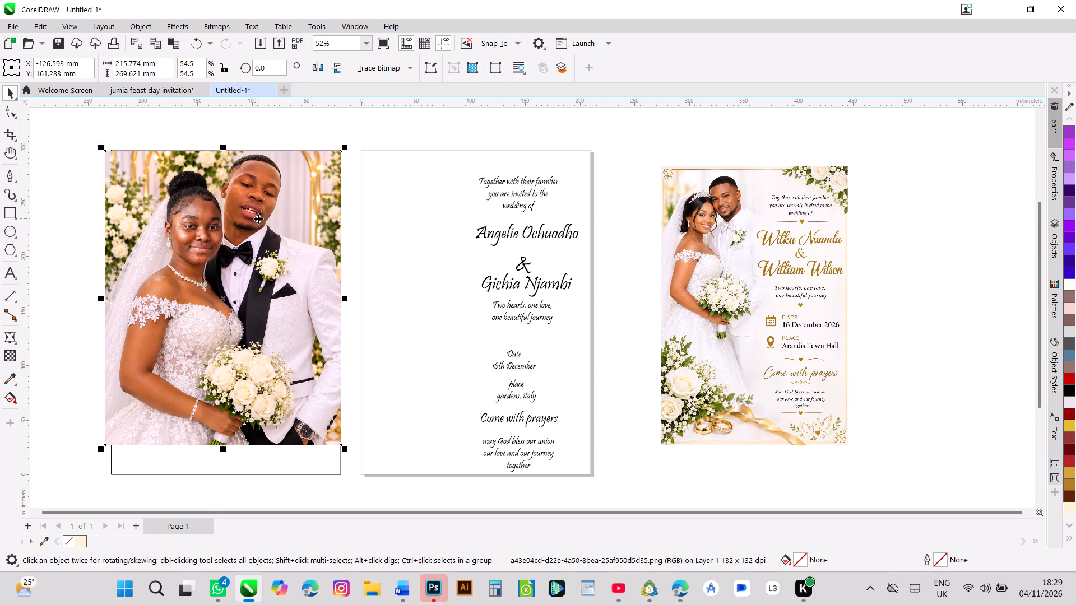
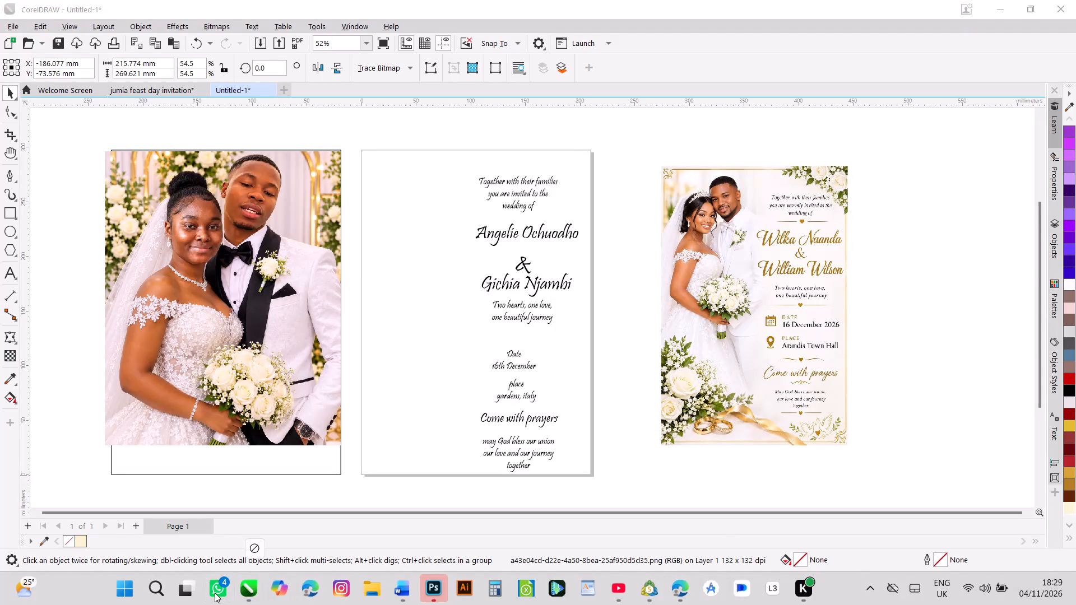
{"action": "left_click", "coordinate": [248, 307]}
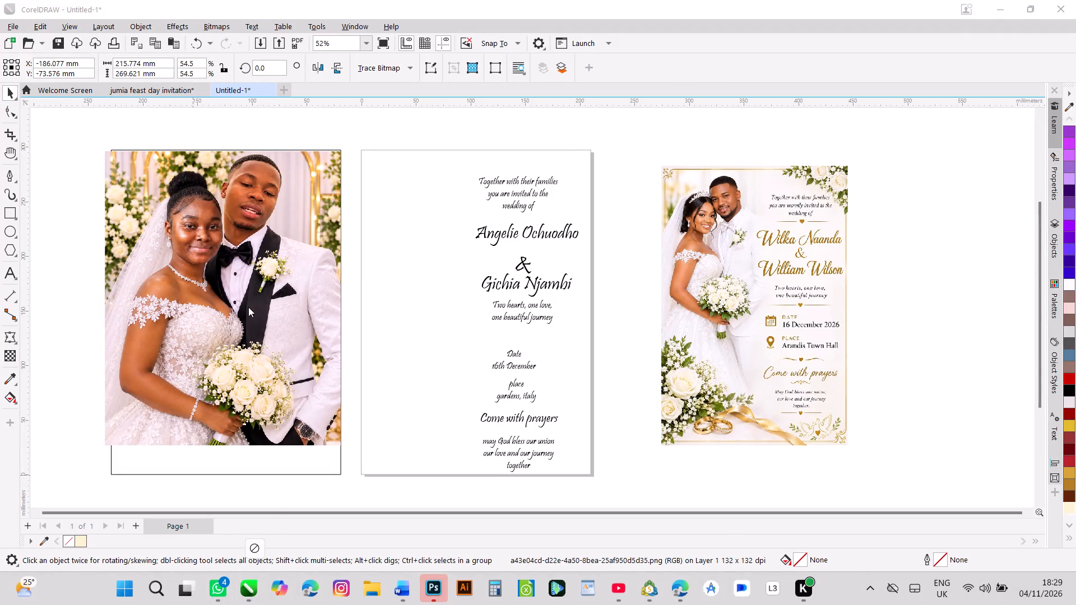
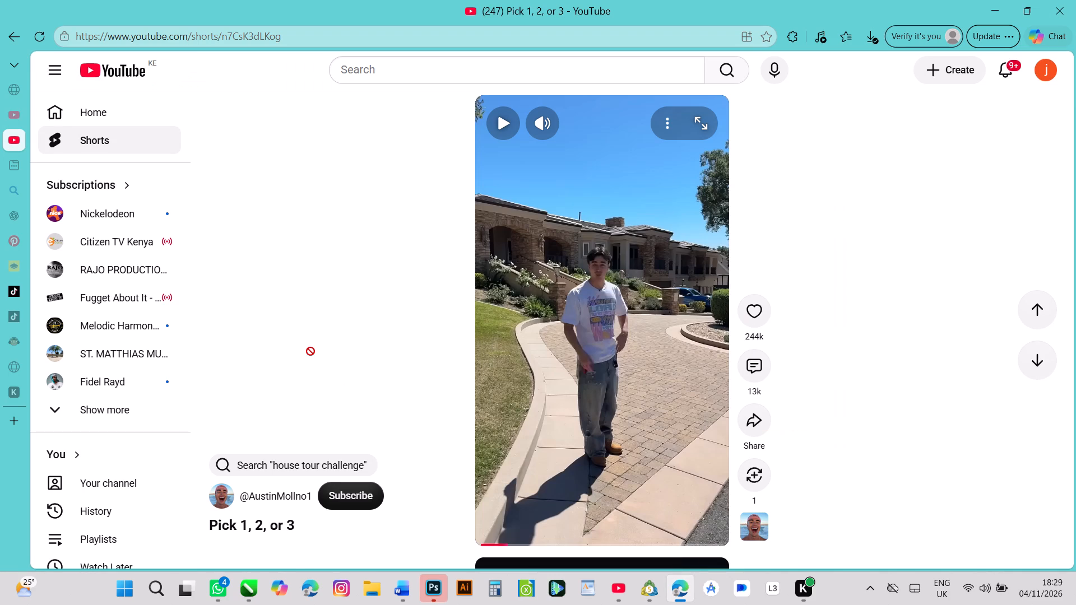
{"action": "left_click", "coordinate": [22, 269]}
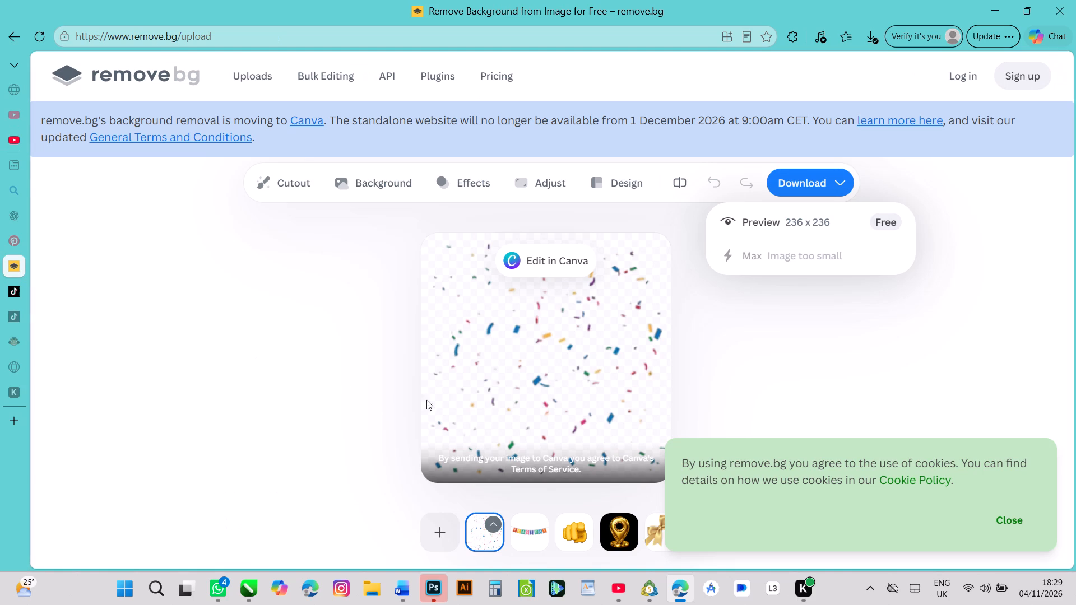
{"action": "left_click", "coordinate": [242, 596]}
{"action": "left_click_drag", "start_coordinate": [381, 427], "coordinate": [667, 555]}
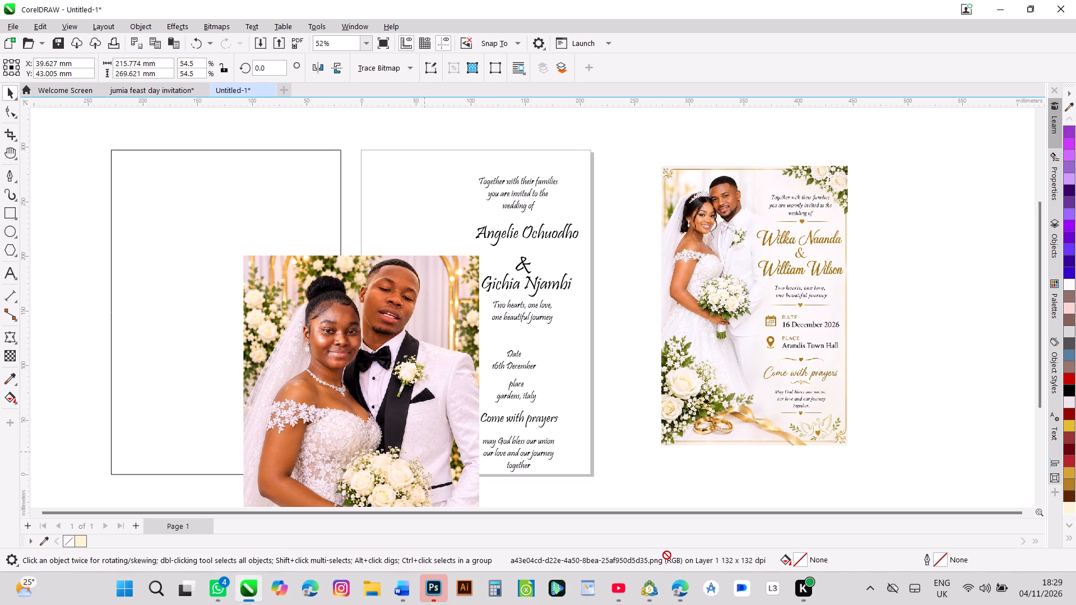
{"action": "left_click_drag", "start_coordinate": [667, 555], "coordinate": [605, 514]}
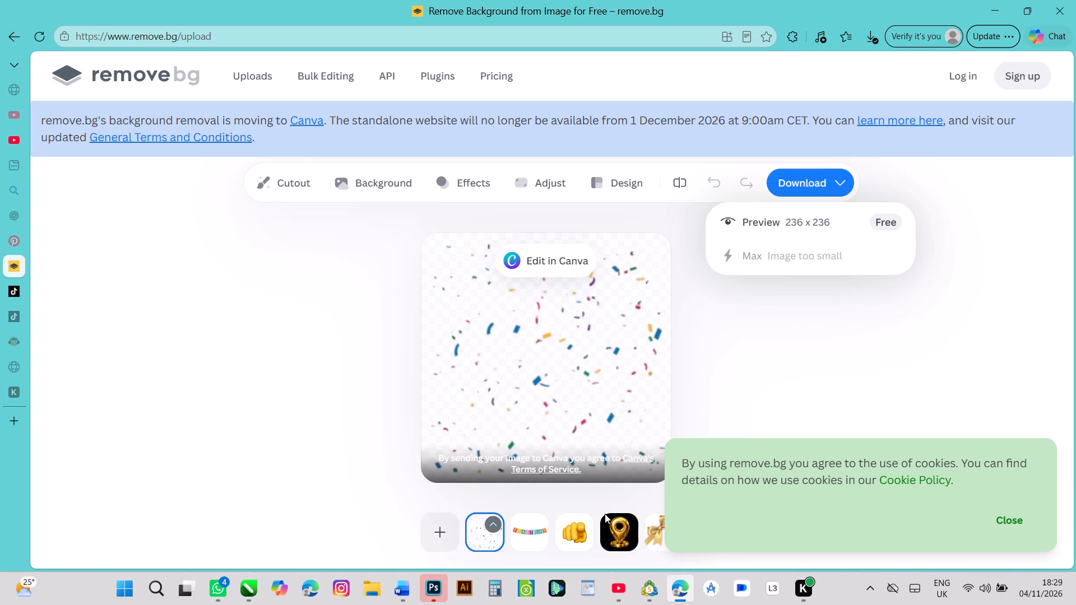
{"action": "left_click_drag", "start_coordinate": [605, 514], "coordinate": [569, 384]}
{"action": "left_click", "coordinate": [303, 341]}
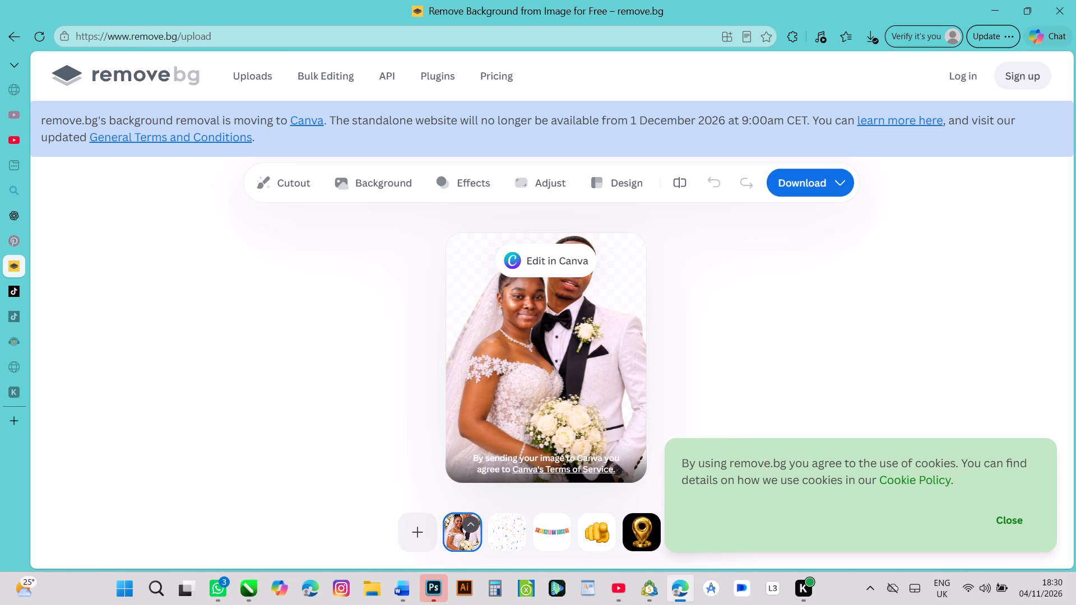
Download the free preview version of the couple photo without its background.
{"action": "left_click", "coordinate": [797, 188]}
{"action": "left_click", "coordinate": [260, 266]}
{"action": "left_click", "coordinate": [791, 181]}
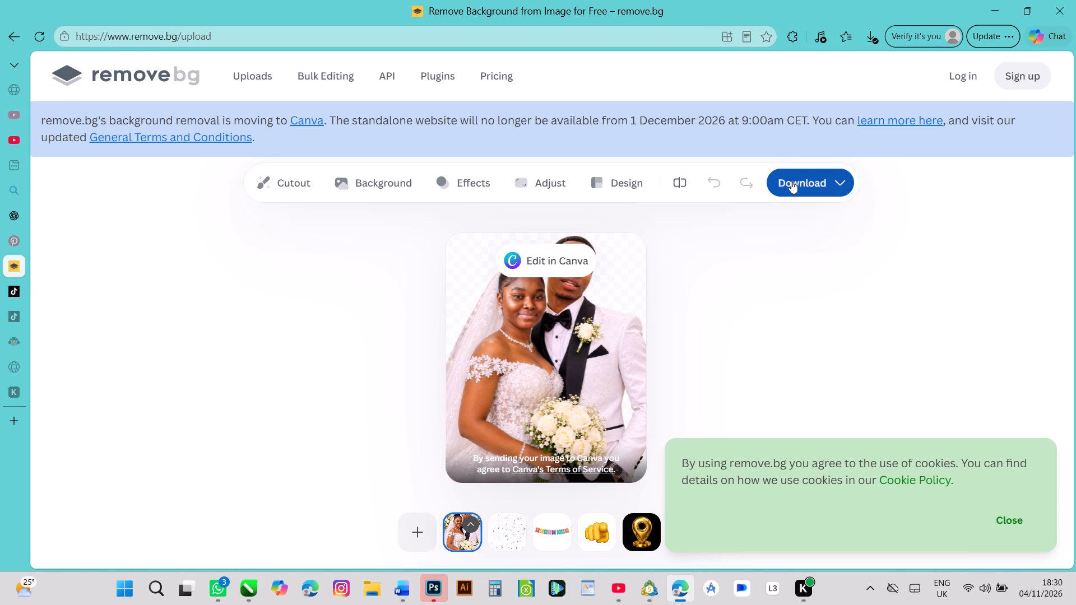
{"action": "left_click", "coordinate": [806, 223]}
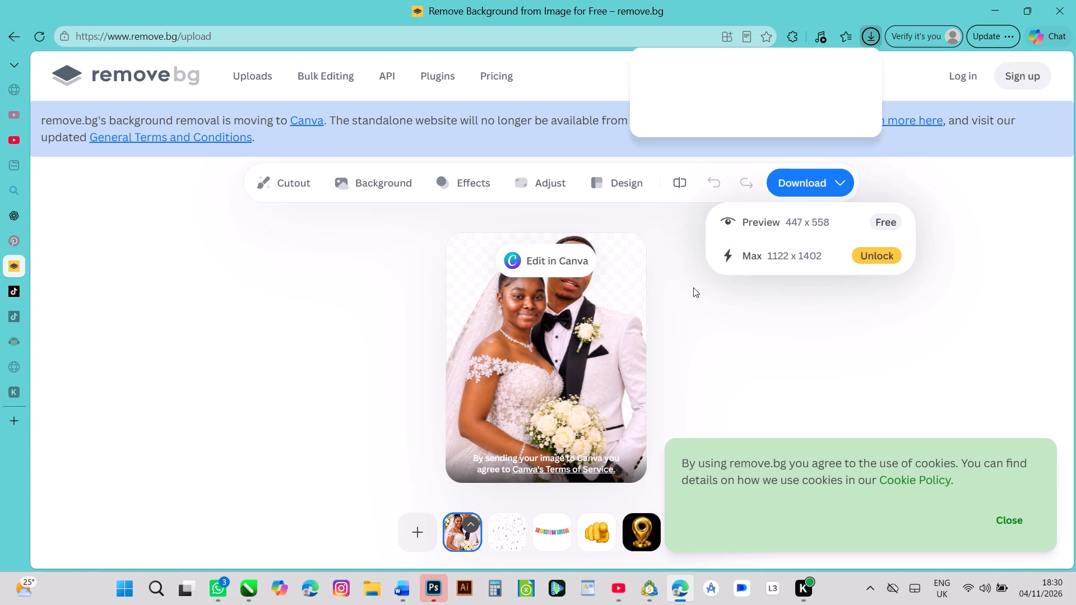
Switch to CorelDRAW and import the couple's removebg-preview image from Downloads, placing it about 189 × 236 mm beside the page.
{"action": "left_click", "coordinate": [247, 579]}
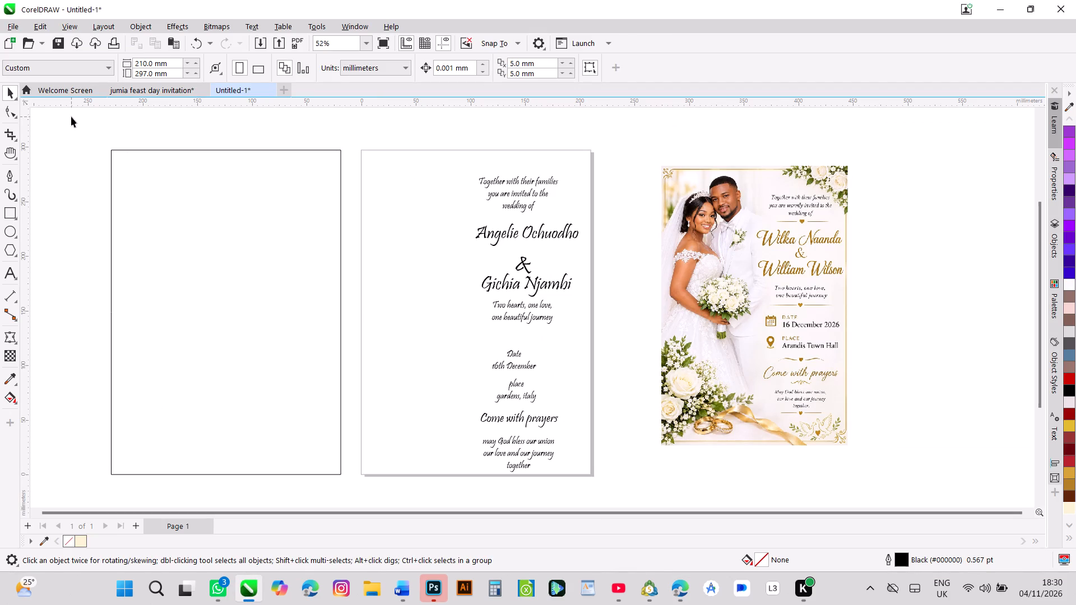
{"action": "left_click", "coordinate": [13, 27]}
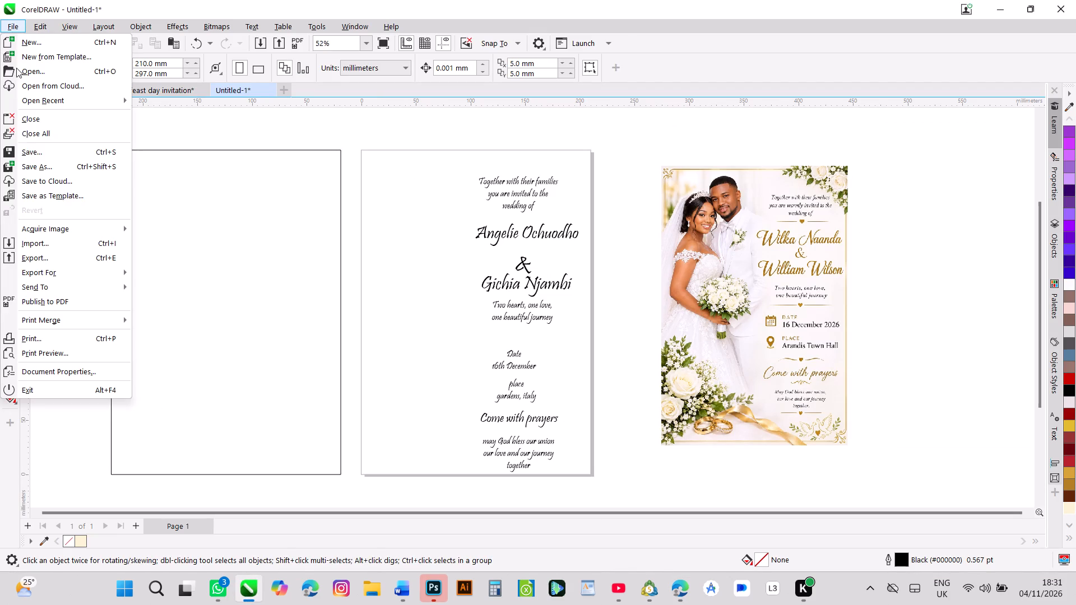
{"action": "left_click", "coordinate": [53, 245]}
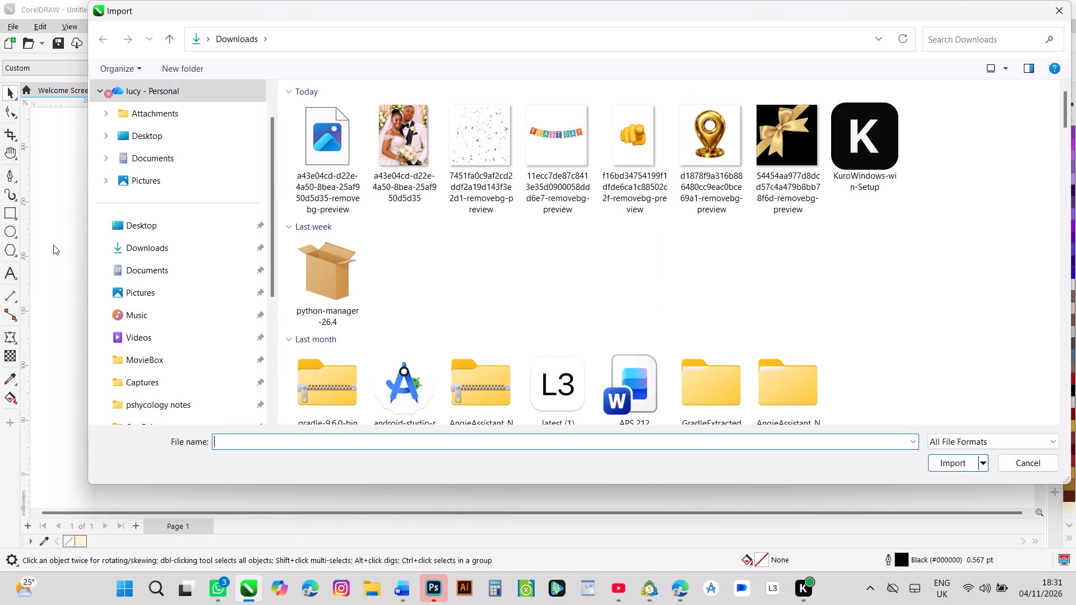
{"action": "left_click", "coordinate": [314, 148]}
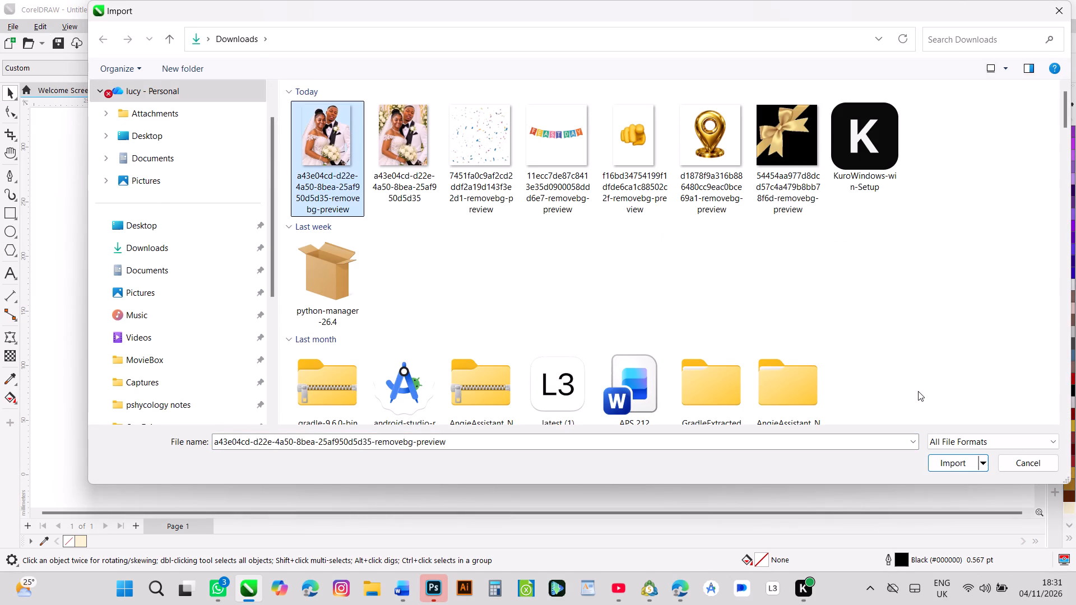
{"action": "left_click", "coordinate": [961, 460]}
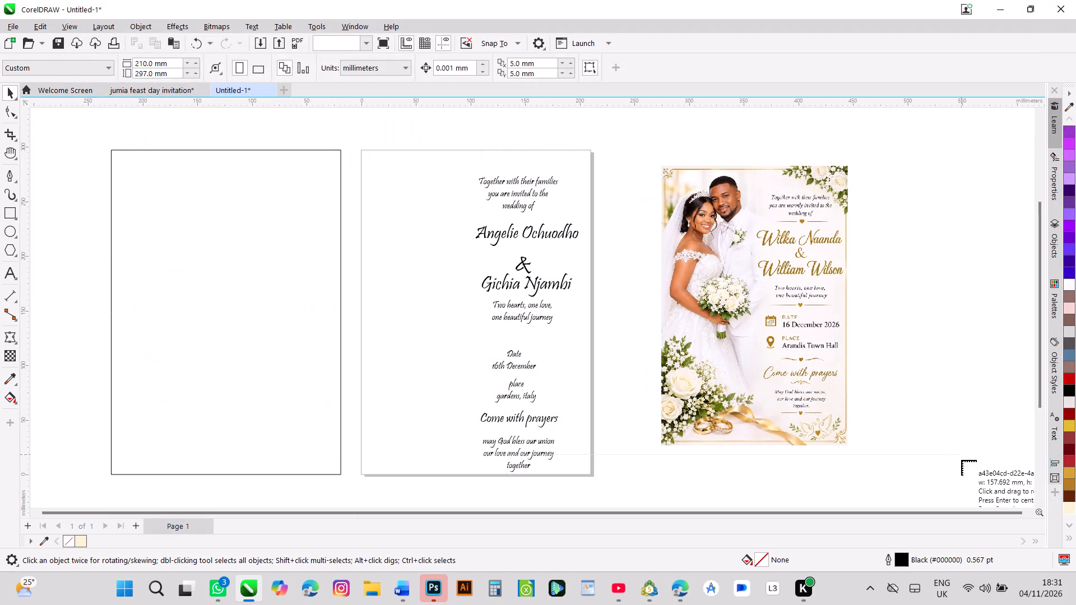
{"action": "left_click_drag", "start_coordinate": [961, 460], "coordinate": [507, 196]}
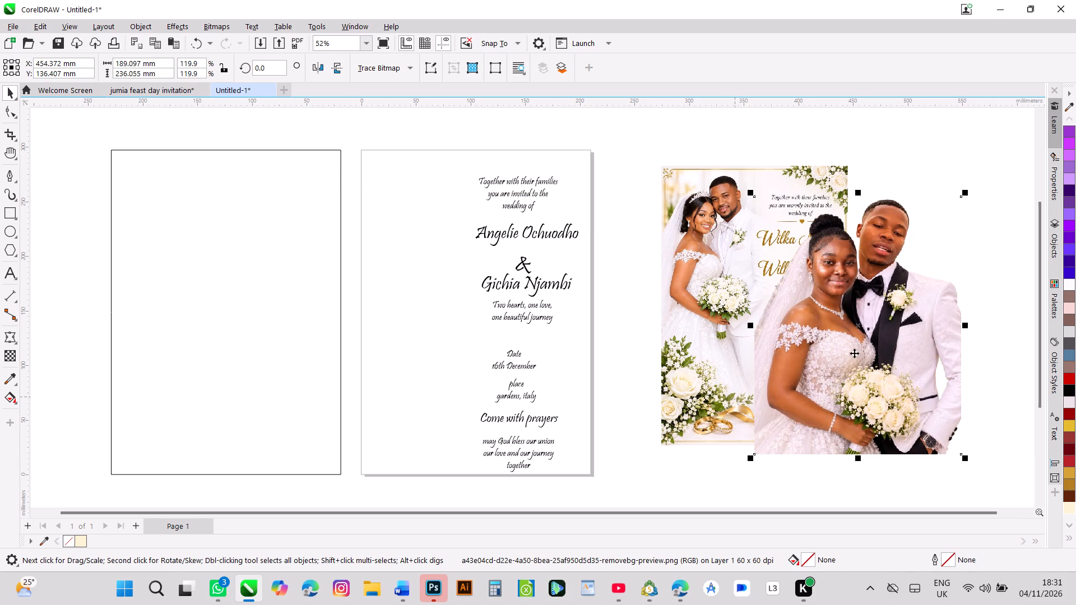
Move the couple cutout to the invitation page's upper-left corner and enlarge it proportionally to 210 mm wide.
{"action": "left_click_drag", "start_coordinate": [860, 347], "coordinate": [380, 334]}
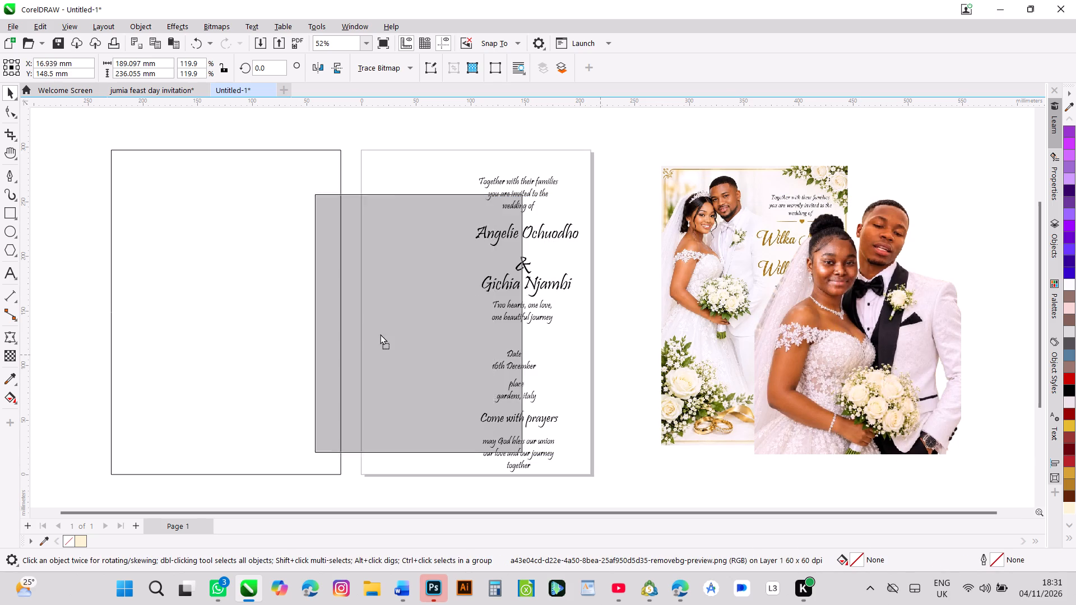
{"action": "left_click_drag", "start_coordinate": [380, 334], "coordinate": [464, 299]}
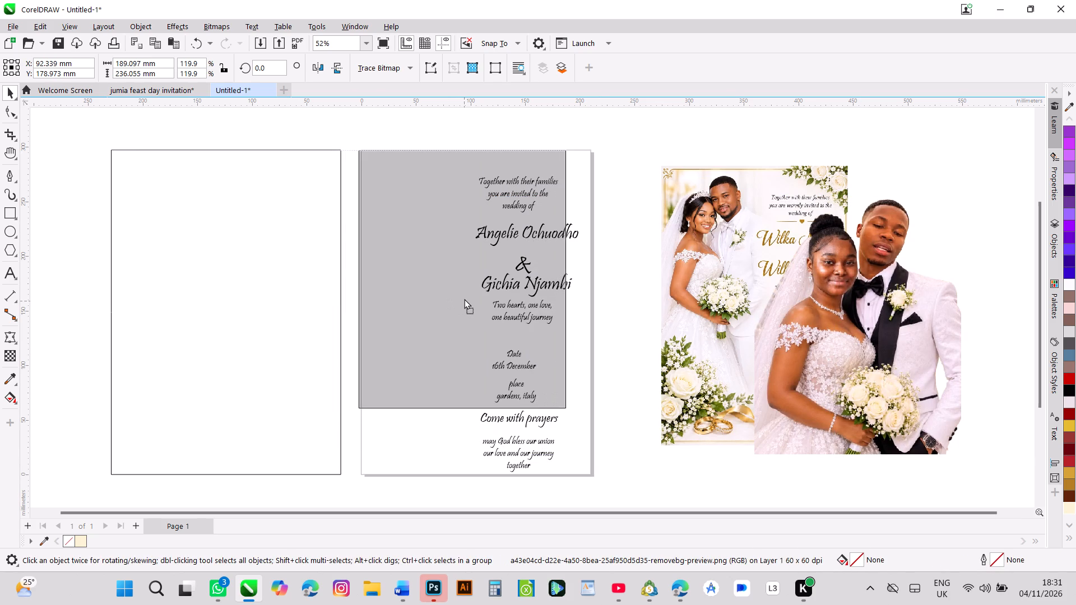
{"action": "left_click_drag", "start_coordinate": [464, 299], "coordinate": [465, 299]}
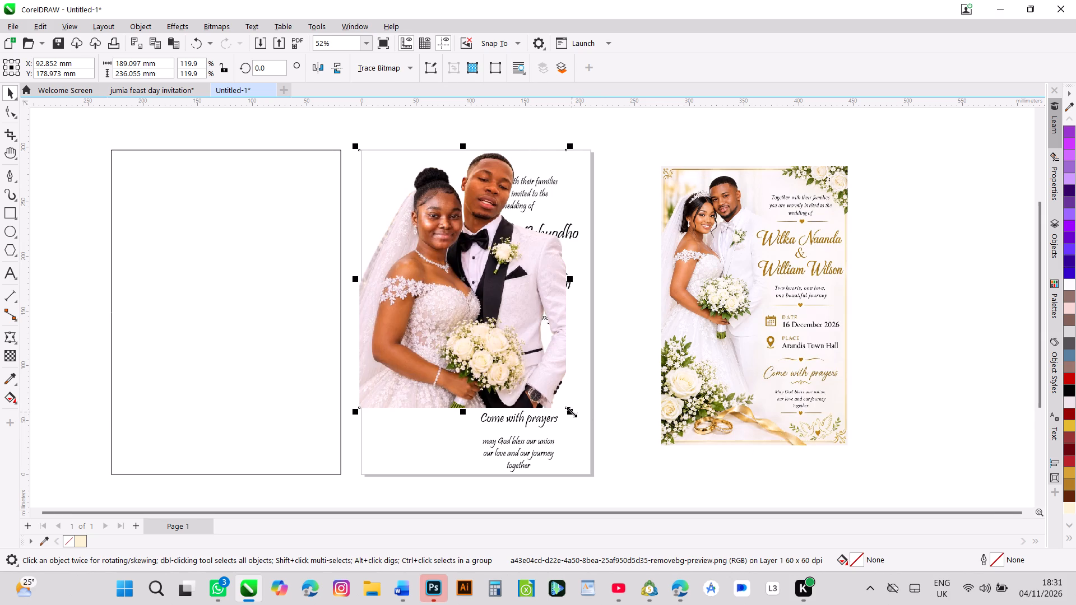
{"action": "left_click_drag", "start_coordinate": [572, 412], "coordinate": [594, 471]}
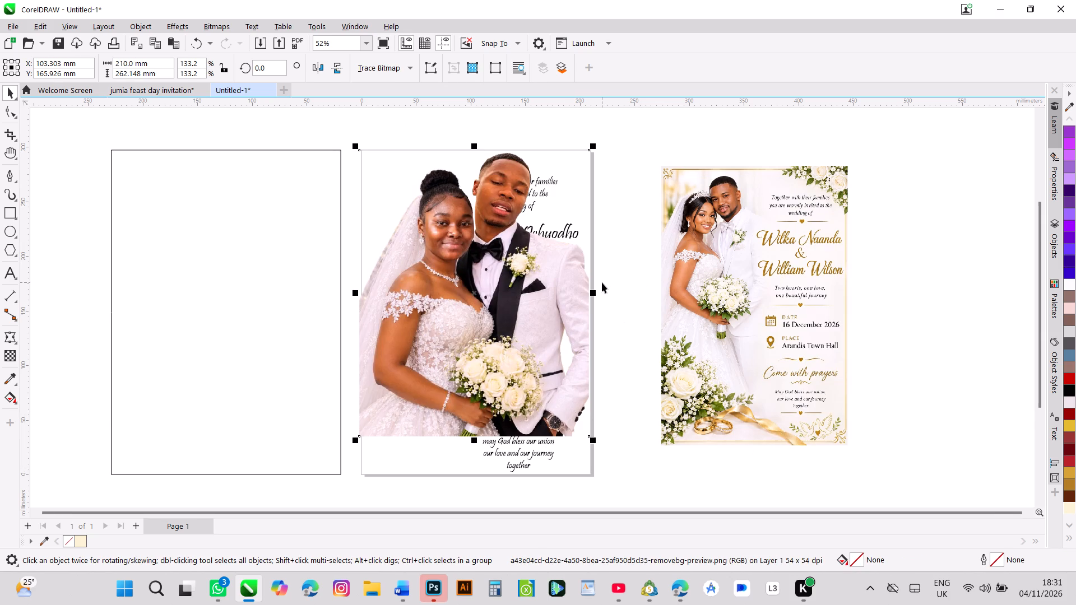
Send the couple cutout to the back, behind the invitation text.
{"action": "key", "text": "ctrl+End"}
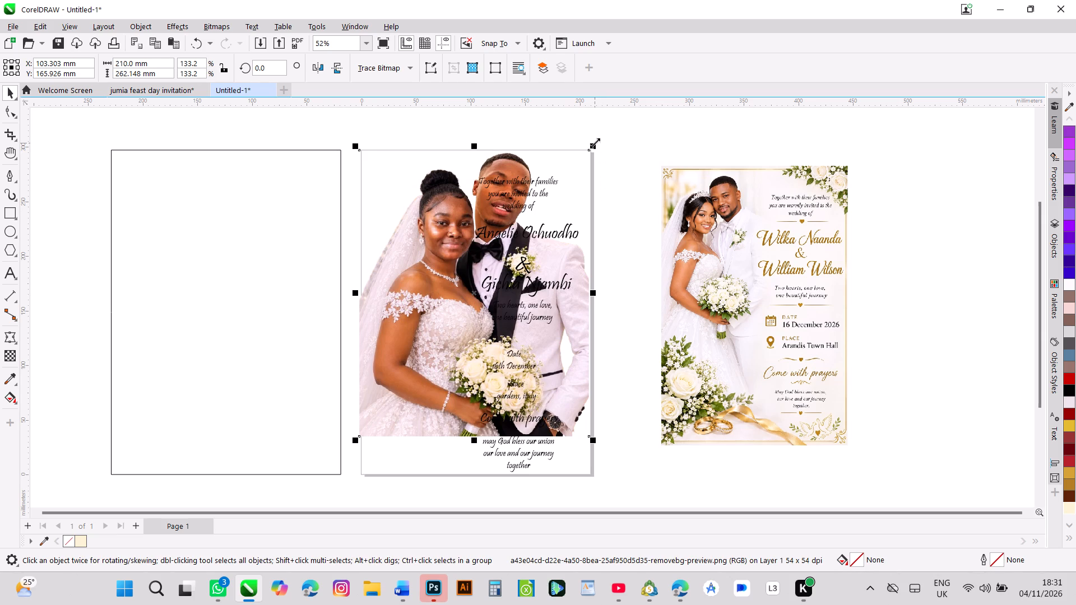
Narrow and scale down the couple cutout to about 154 × 212 mm.
{"action": "left_click_drag", "start_coordinate": [595, 143], "coordinate": [577, 153]}
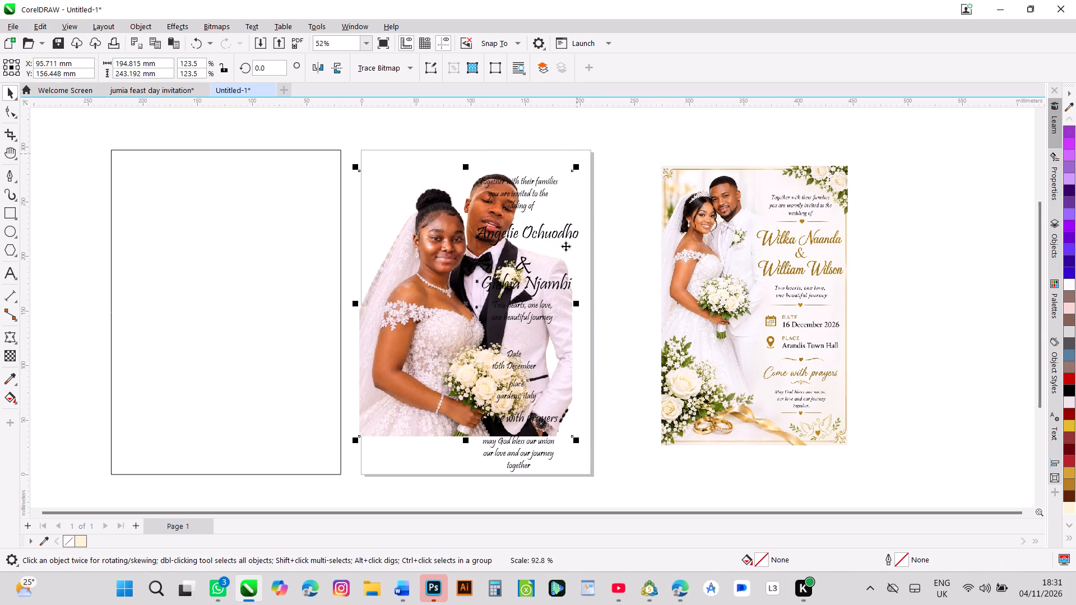
{"action": "left_click_drag", "start_coordinate": [578, 302], "coordinate": [572, 302]}
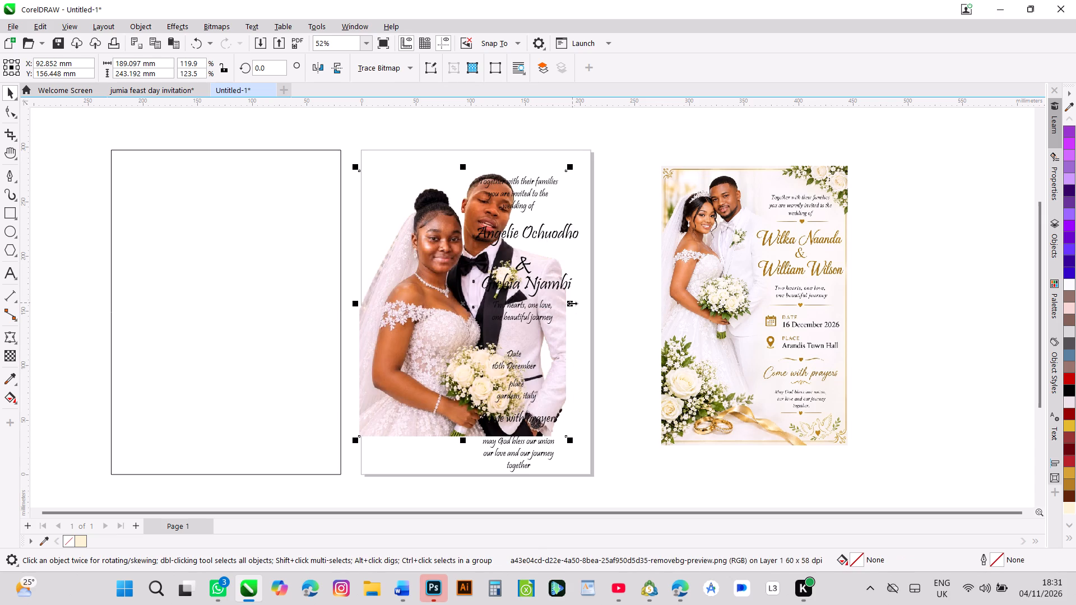
{"action": "left_click_drag", "start_coordinate": [572, 305], "coordinate": [558, 304]}
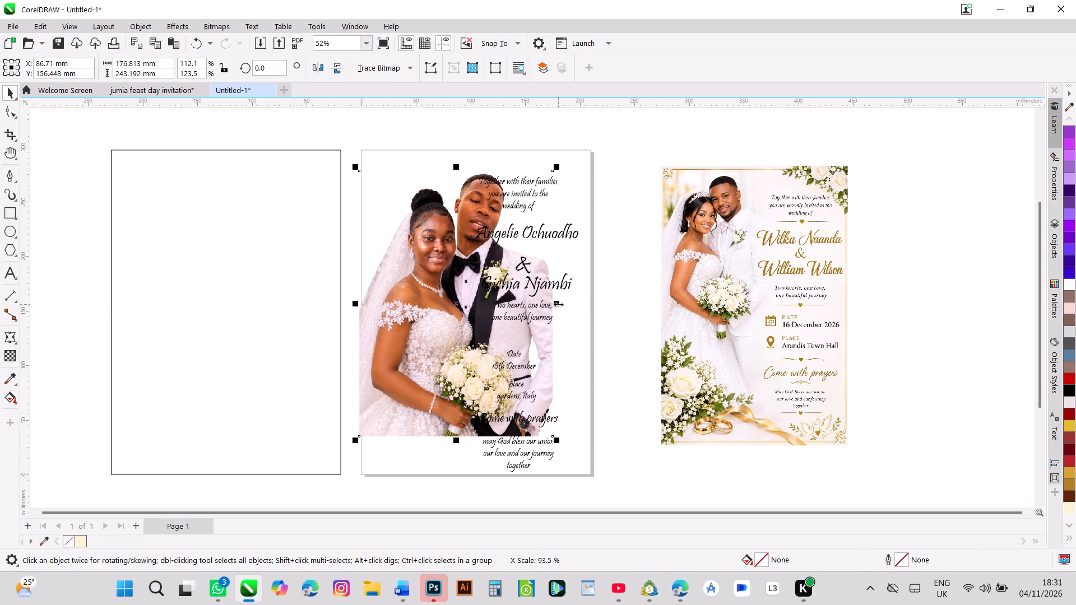
{"action": "left_click_drag", "start_coordinate": [353, 166], "coordinate": [355, 167]}
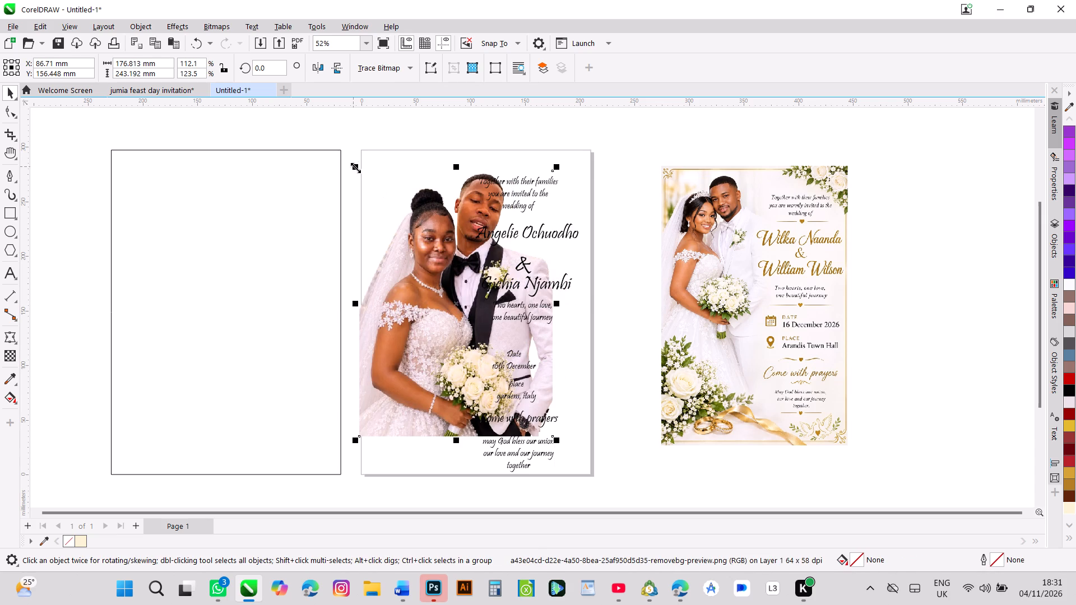
{"action": "left_click_drag", "start_coordinate": [355, 167], "coordinate": [378, 175]}
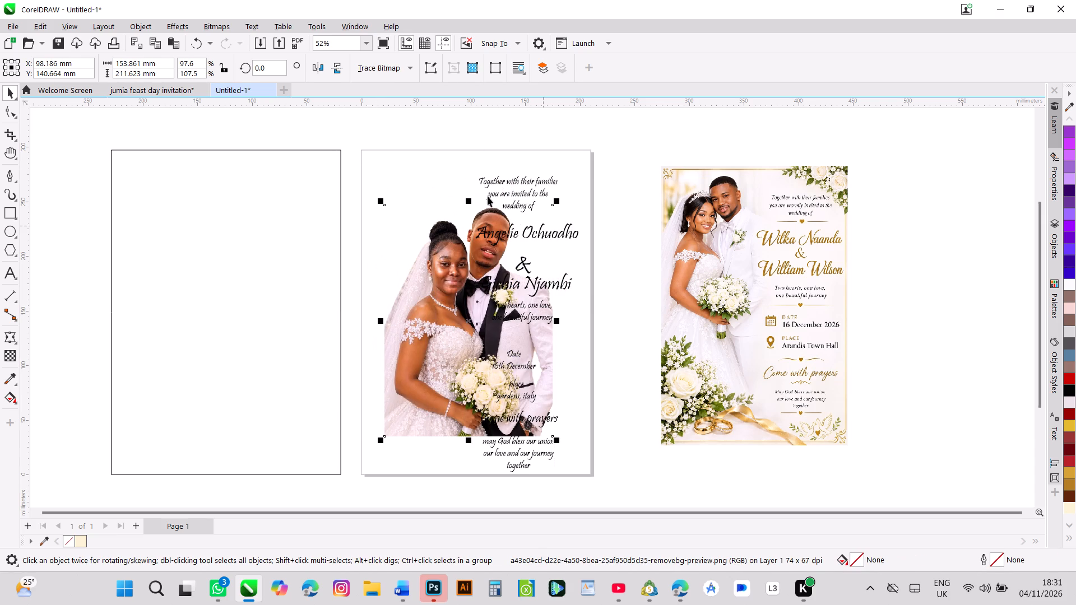
Mirror the couple cutout horizontally and move it to the lower-left part of the page, against the left edge.
{"action": "left_click", "coordinate": [324, 73]}
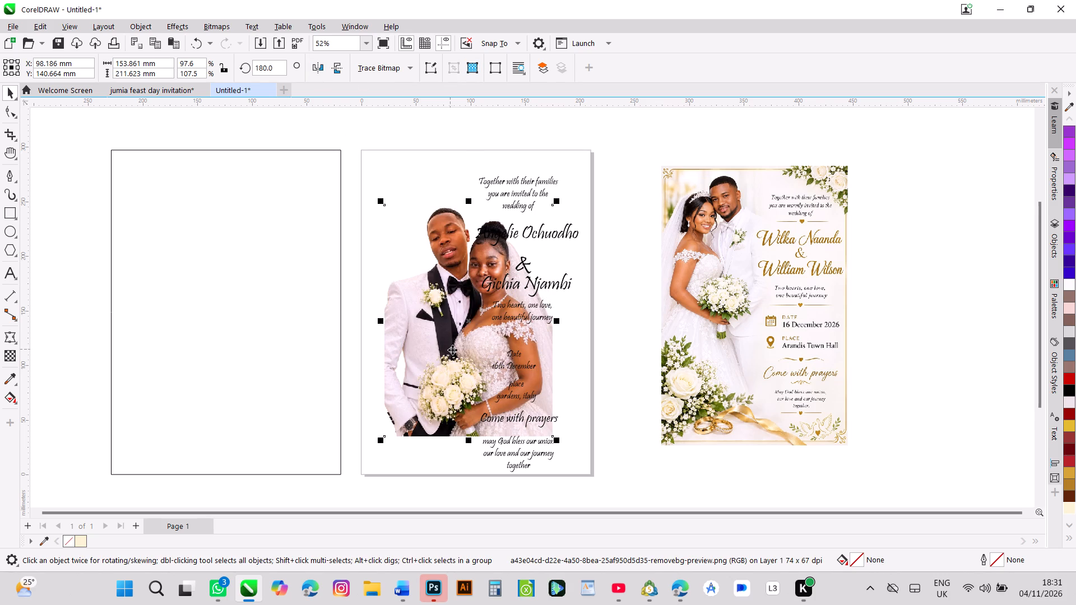
{"action": "left_click_drag", "start_coordinate": [452, 350], "coordinate": [434, 371]}
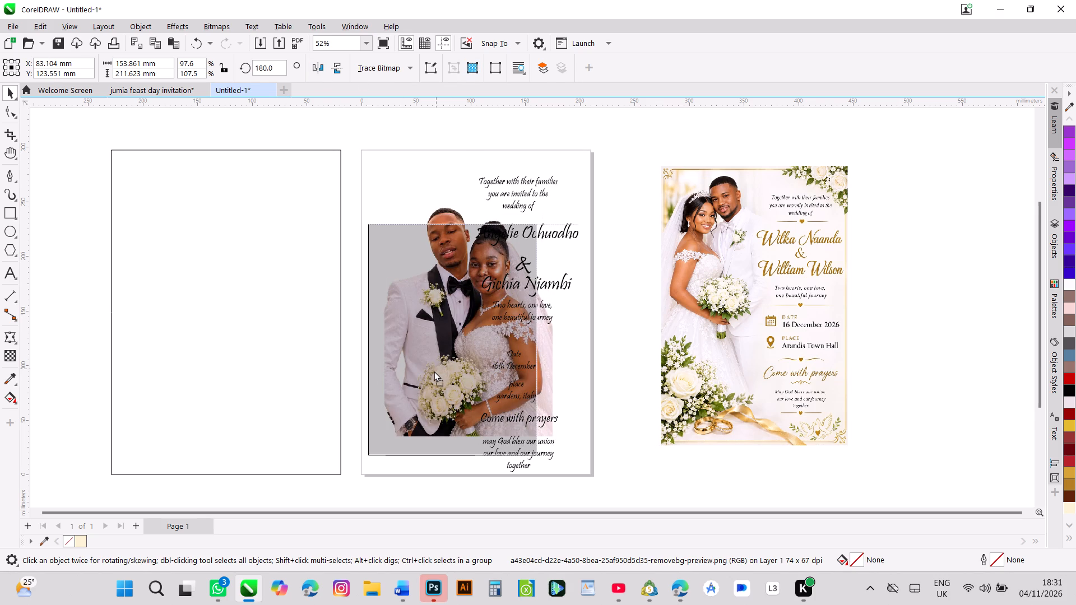
{"action": "left_click_drag", "start_coordinate": [434, 371], "coordinate": [429, 368]}
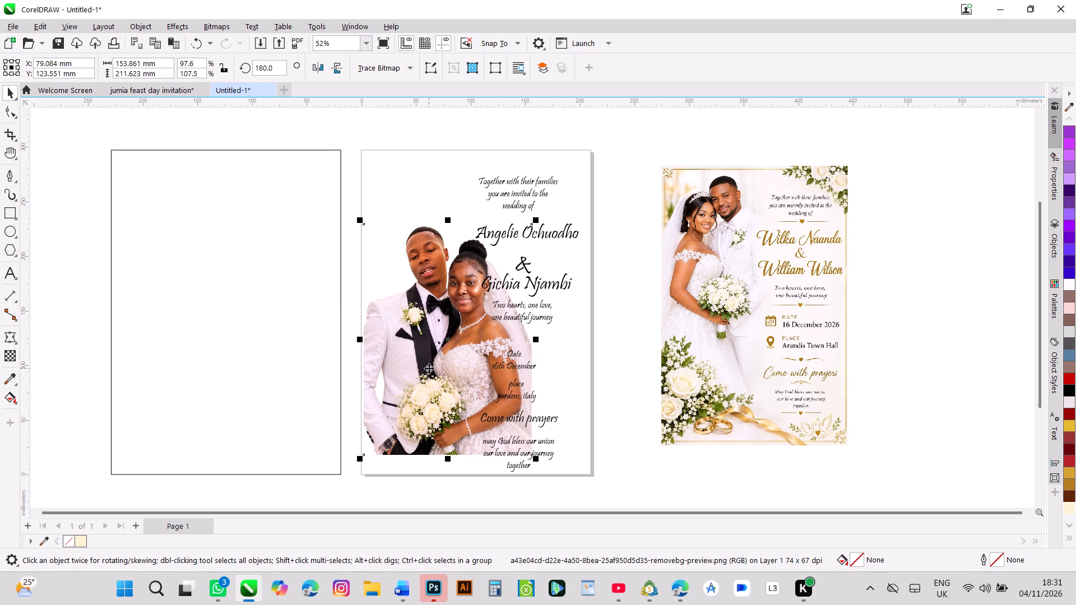
Trim the left edge of the couple cutout with the Shape tool, reducing its width to about 147 mm.
{"action": "left_click", "coordinate": [11, 117]}
{"action": "left_click_drag", "start_coordinate": [353, 200], "coordinate": [430, 519]}
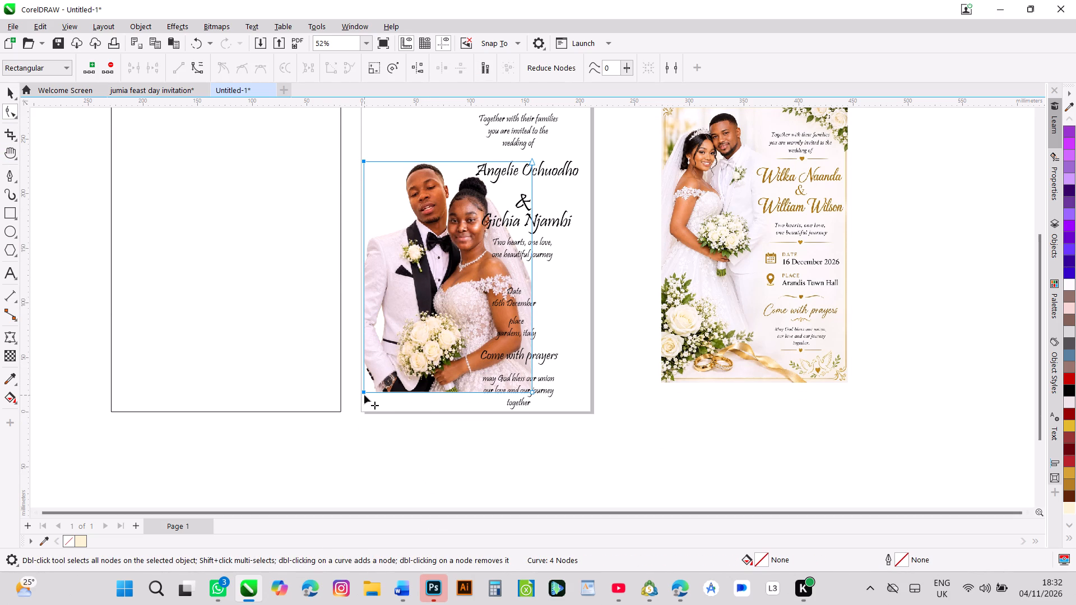
{"action": "left_click_drag", "start_coordinate": [364, 393], "coordinate": [371, 392]}
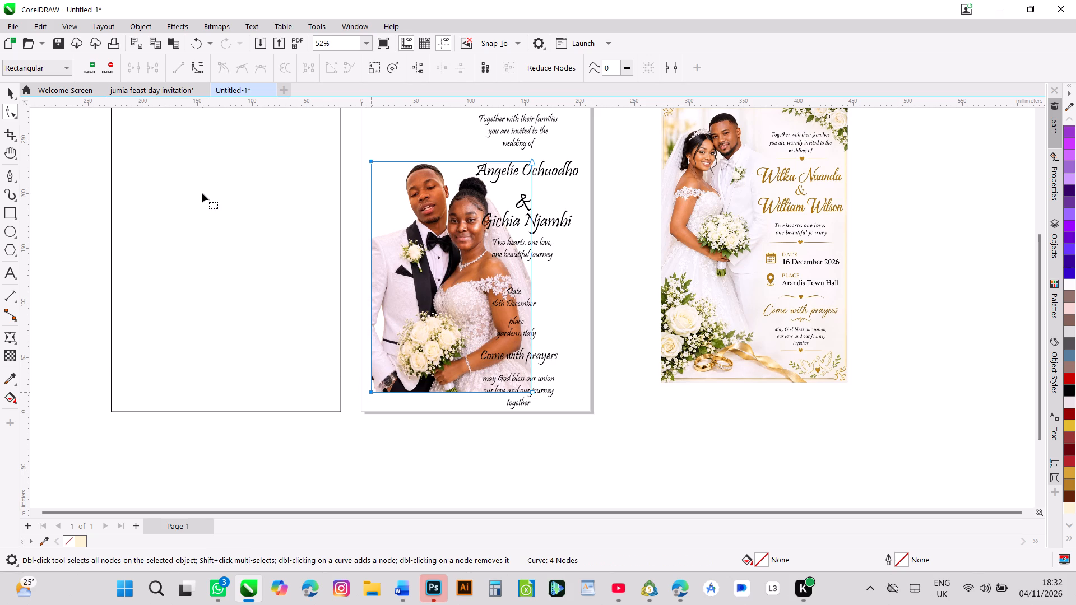
{"action": "left_click", "coordinate": [10, 90]}
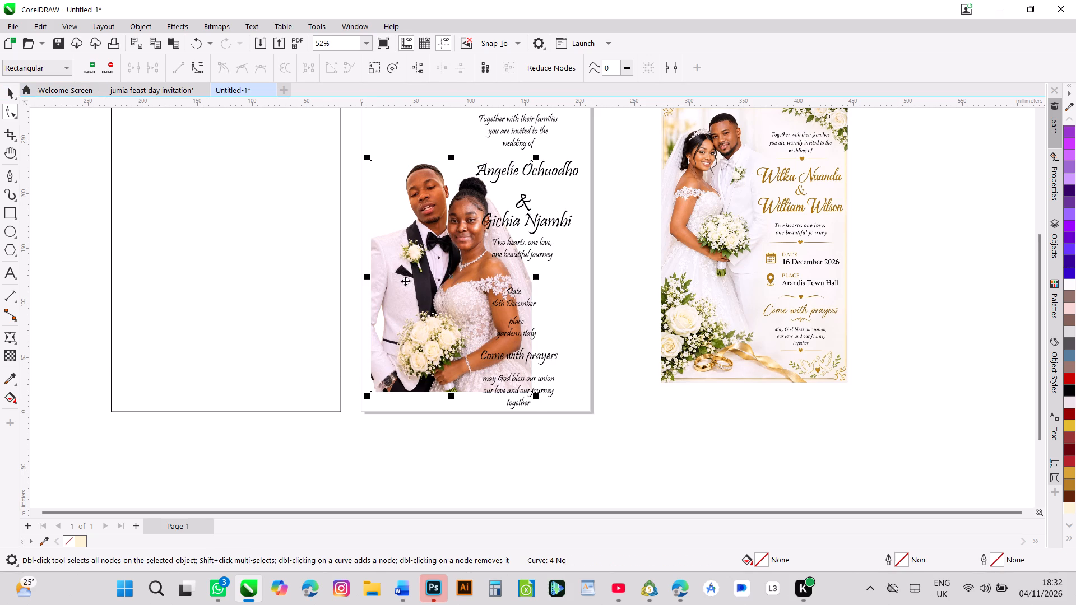
Move the trimmed couple cutout against the page's left edge, centred at about X 74 mm, Y 138 mm.
{"action": "left_click_drag", "start_coordinate": [443, 285], "coordinate": [429, 293]}
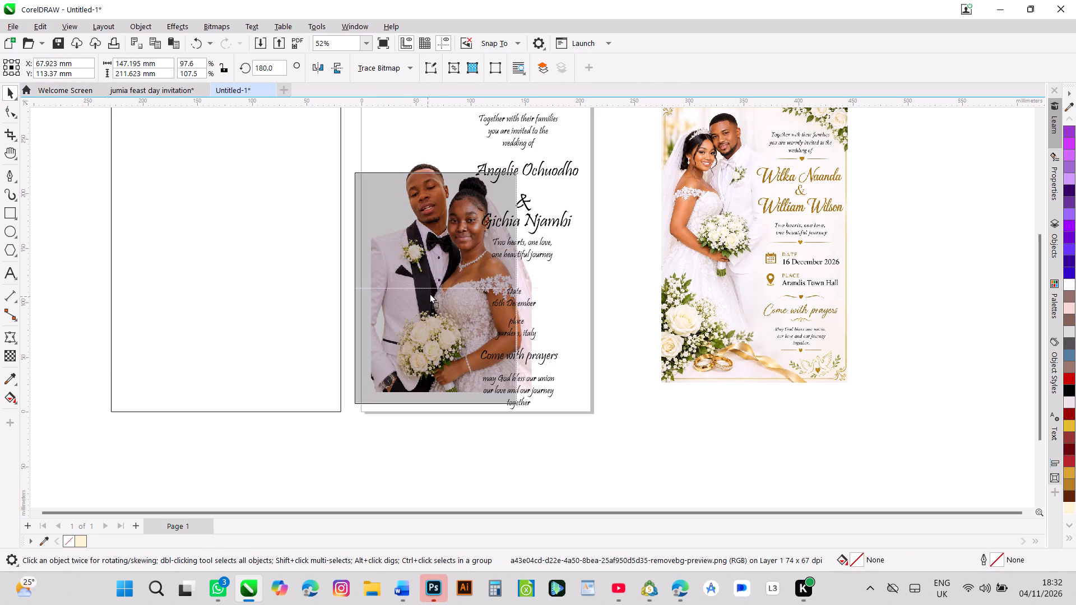
{"action": "left_click_drag", "start_coordinate": [429, 293], "coordinate": [433, 269]}
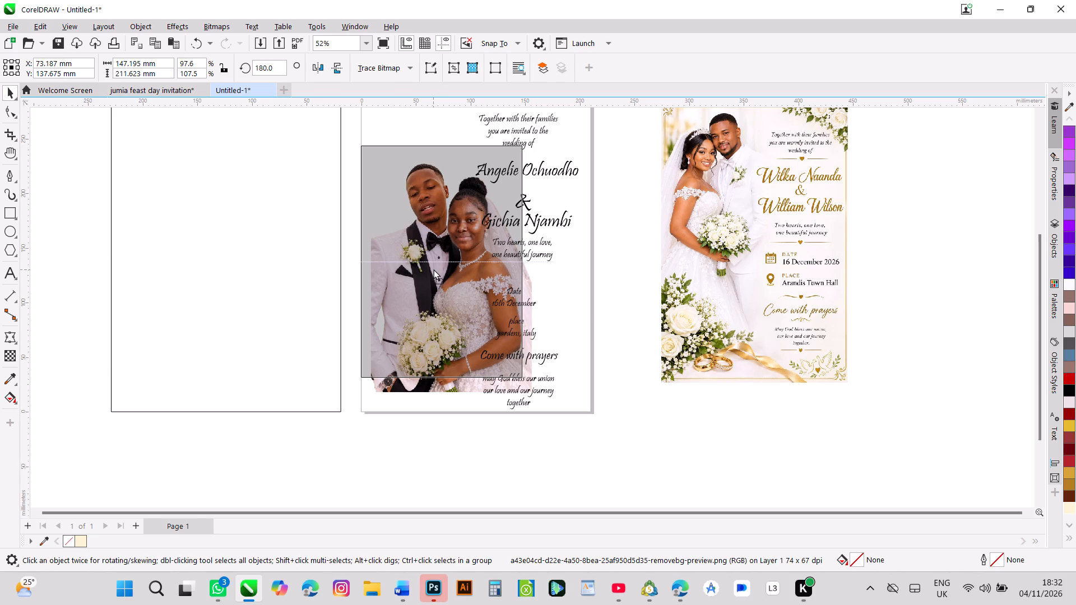
{"action": "left_click_drag", "start_coordinate": [433, 269], "coordinate": [434, 268]}
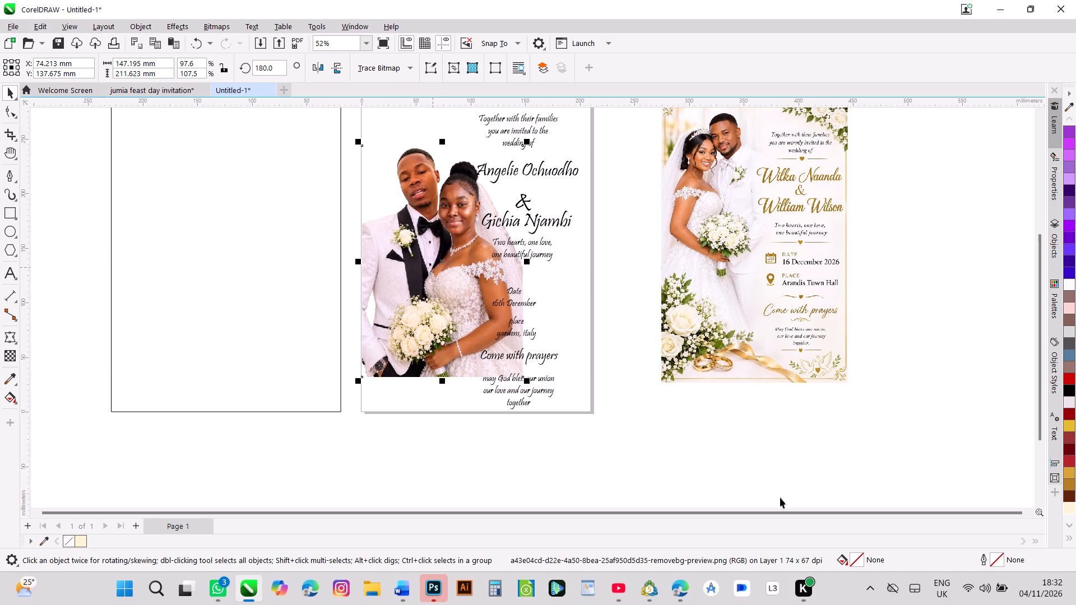
{"action": "left_click", "coordinate": [705, 480]}
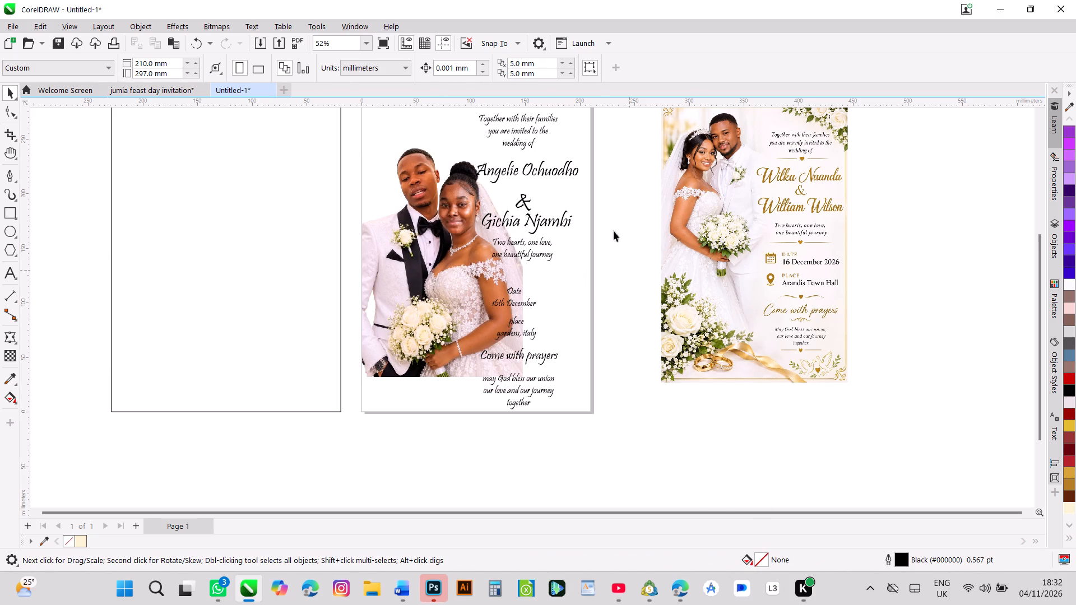
Stretch the couple cutout taller and narrow it from its right side, to about 133 × 223 mm.
{"action": "left_click_drag", "start_coordinate": [599, 201], "coordinate": [608, 285]}
{"action": "key", "text": "h"}
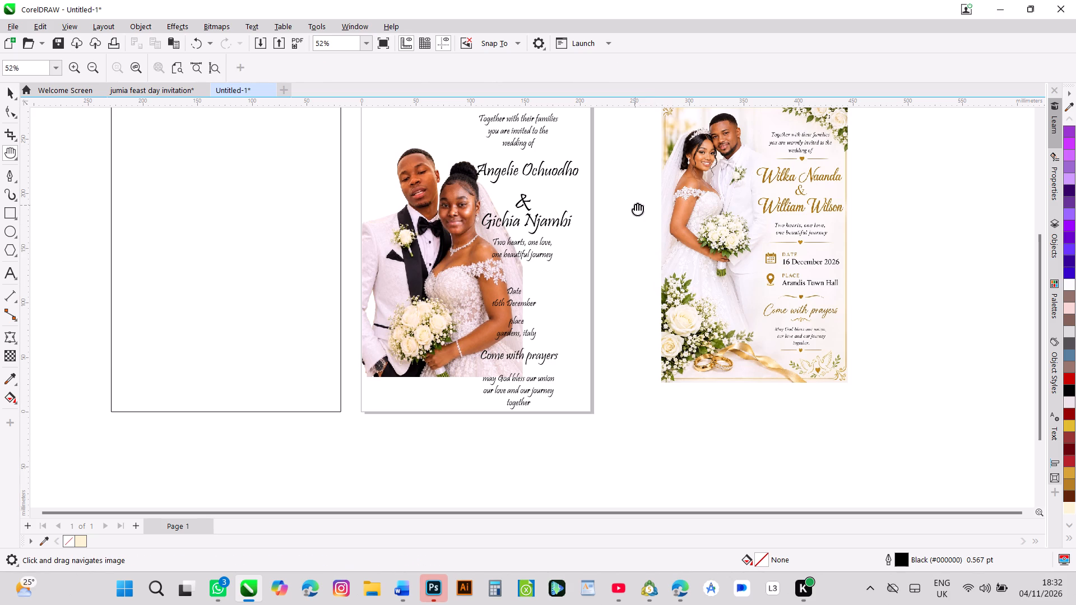
{"action": "left_click_drag", "start_coordinate": [634, 207], "coordinate": [646, 266]}
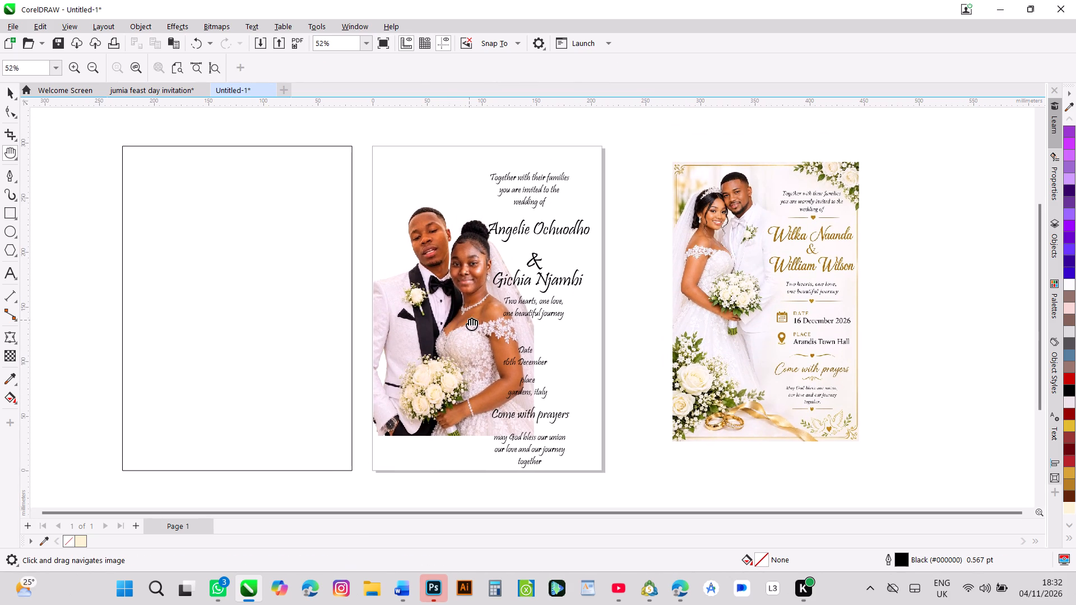
{"action": "left_click_drag", "start_coordinate": [470, 319], "coordinate": [466, 325]}
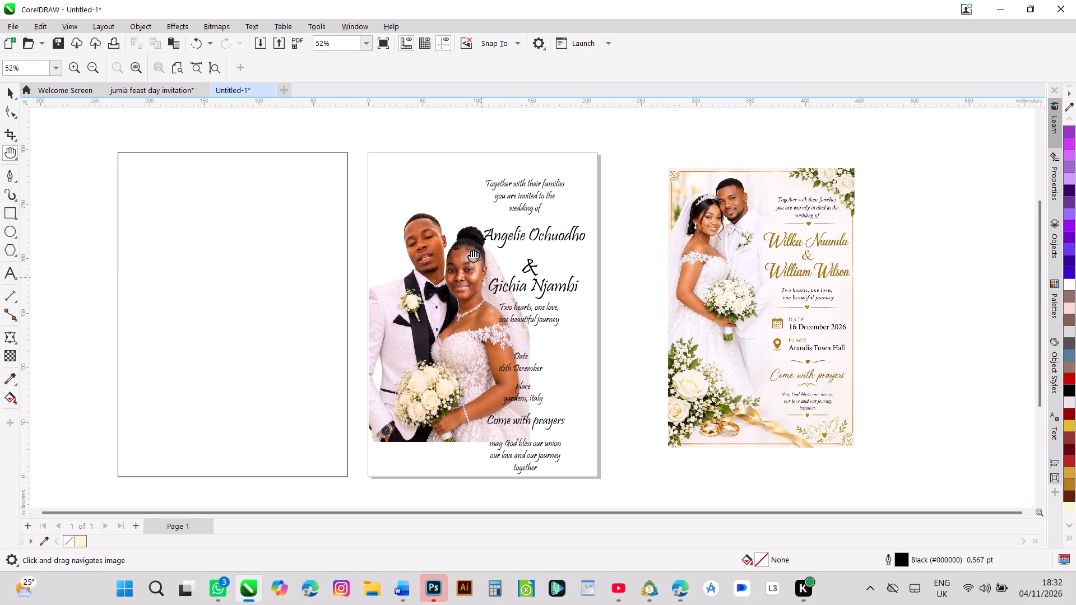
{"action": "left_click", "coordinate": [414, 275]}
{"action": "left_click", "coordinate": [13, 93]}
{"action": "left_click", "coordinate": [409, 308]}
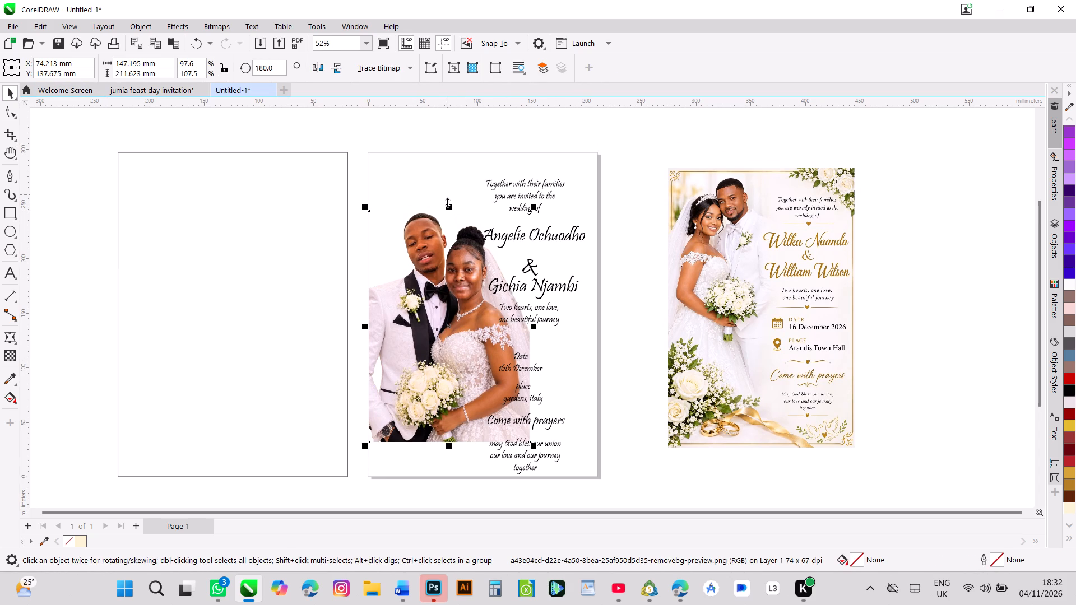
{"action": "left_click_drag", "start_coordinate": [447, 202], "coordinate": [449, 179]}
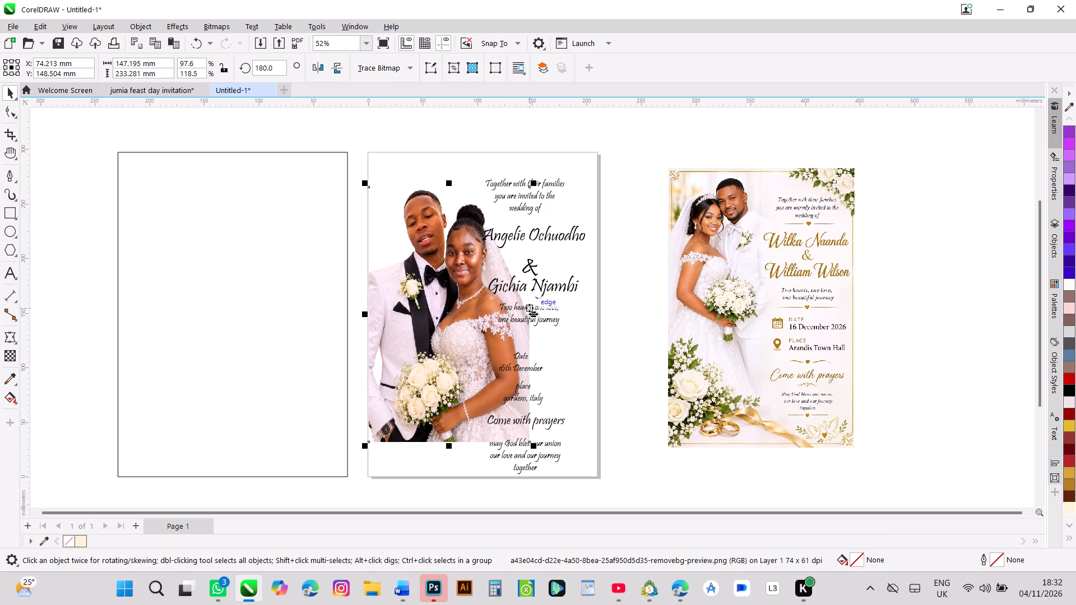
{"action": "left_click_drag", "start_coordinate": [533, 315], "coordinate": [518, 314]}
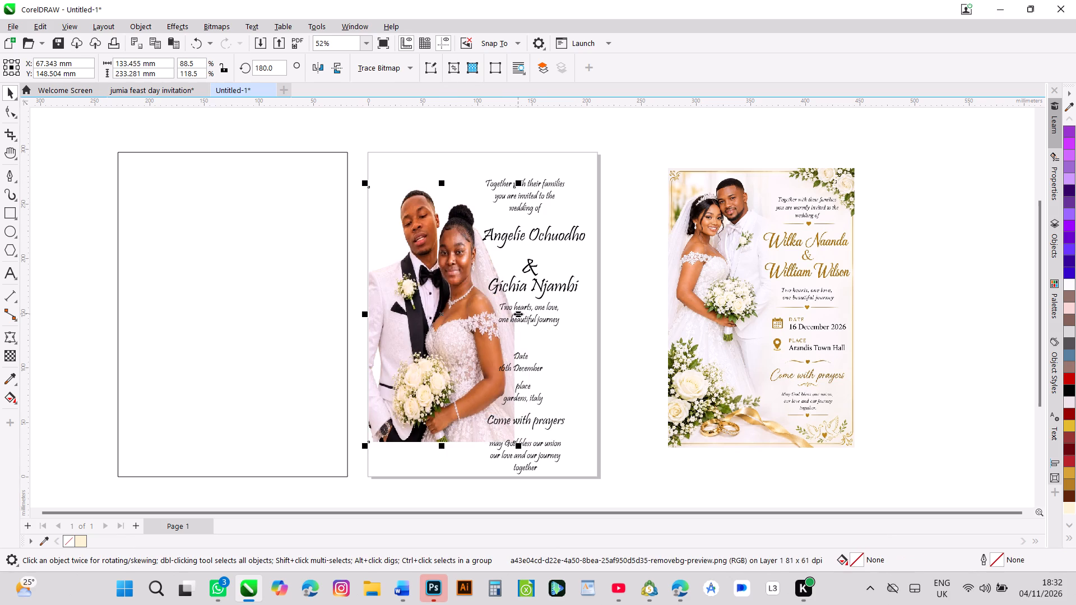
{"action": "left_click_drag", "start_coordinate": [442, 447], "coordinate": [441, 437]}
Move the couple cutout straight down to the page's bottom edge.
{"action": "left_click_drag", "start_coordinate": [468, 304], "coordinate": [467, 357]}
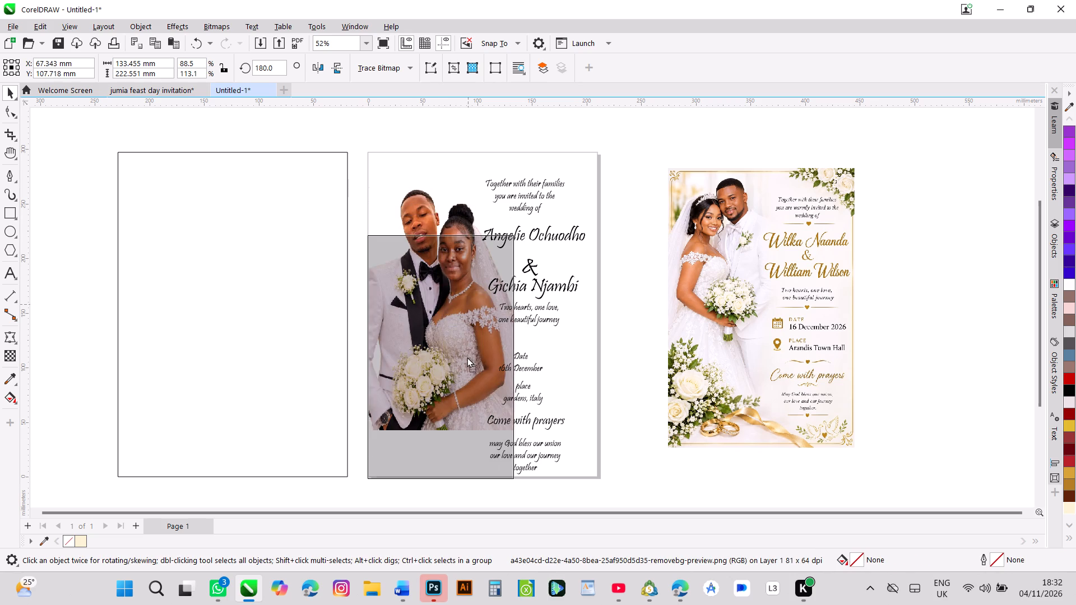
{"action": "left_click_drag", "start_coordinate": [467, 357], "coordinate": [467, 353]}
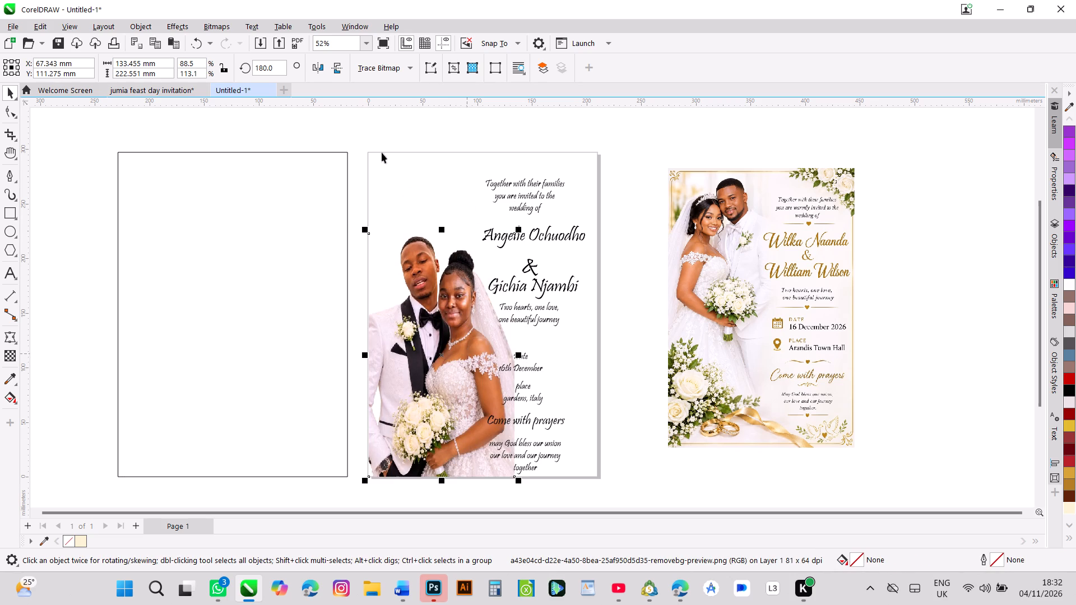
Mirror the couple cutout horizontally so the bride stands on the page's outer left side.
{"action": "left_click", "coordinate": [317, 69]}
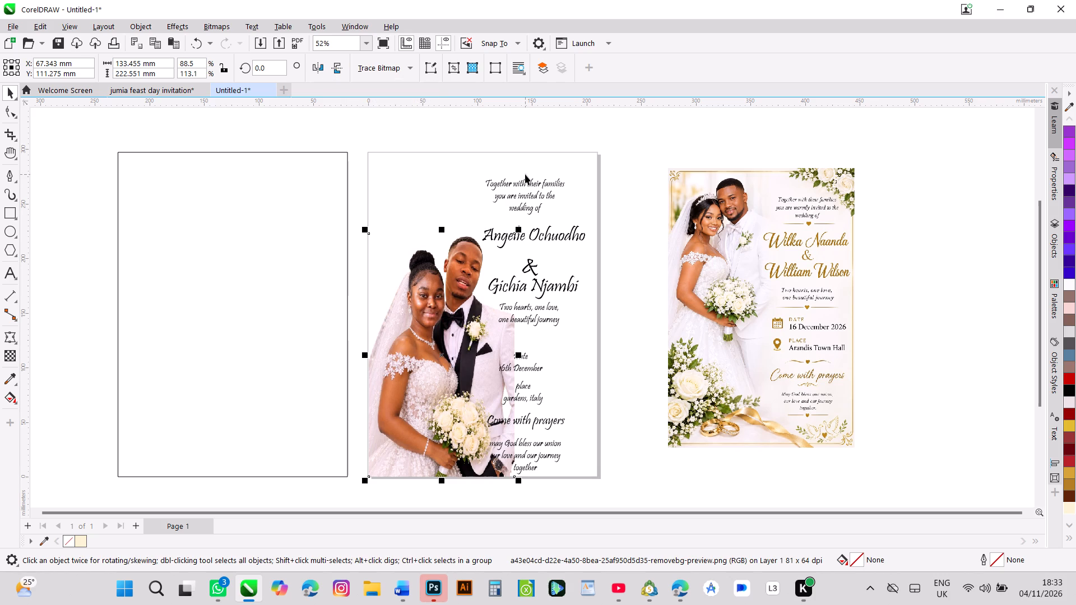
{"action": "left_click", "coordinate": [642, 146]}
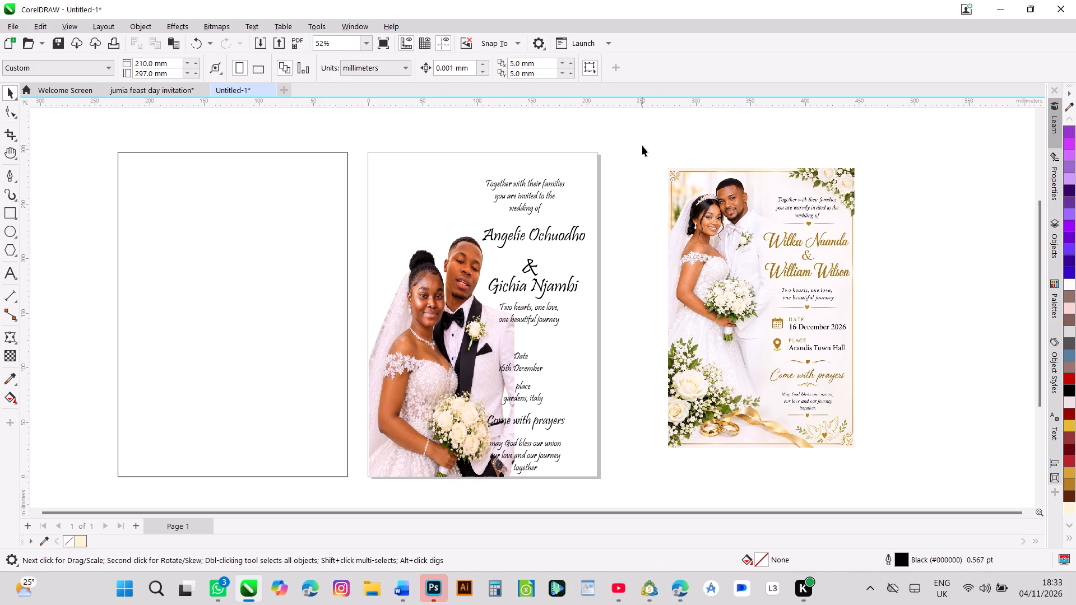
Move the couple cutout straight up along the page's left edge, centring it at about Y 138 mm.
{"action": "left_click", "coordinate": [437, 355]}
{"action": "left_click_drag", "start_coordinate": [437, 355], "coordinate": [437, 354]}
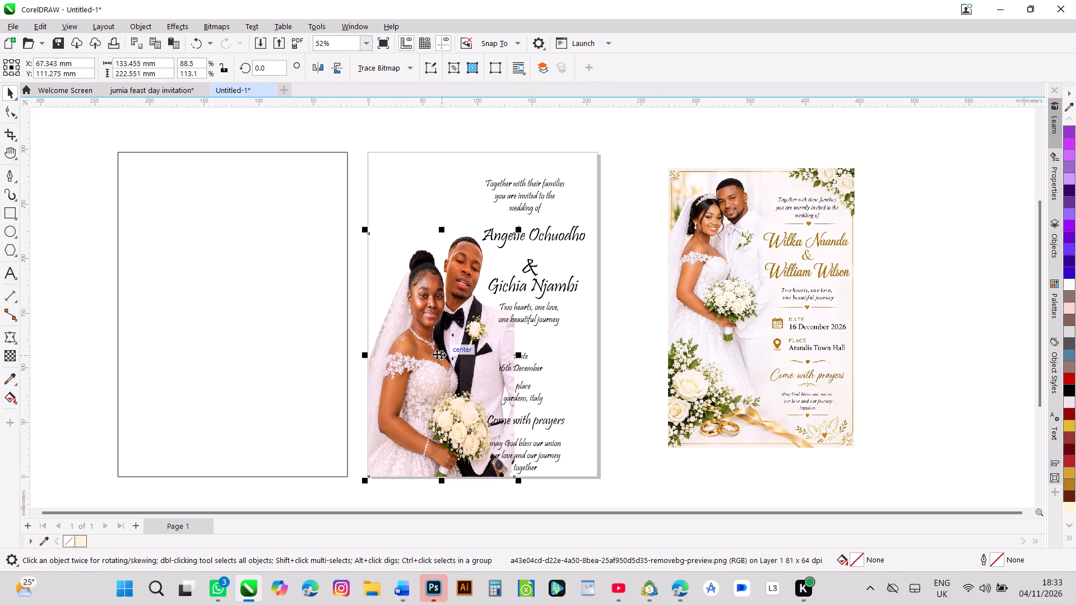
{"action": "left_click_drag", "start_coordinate": [437, 354], "coordinate": [442, 333]}
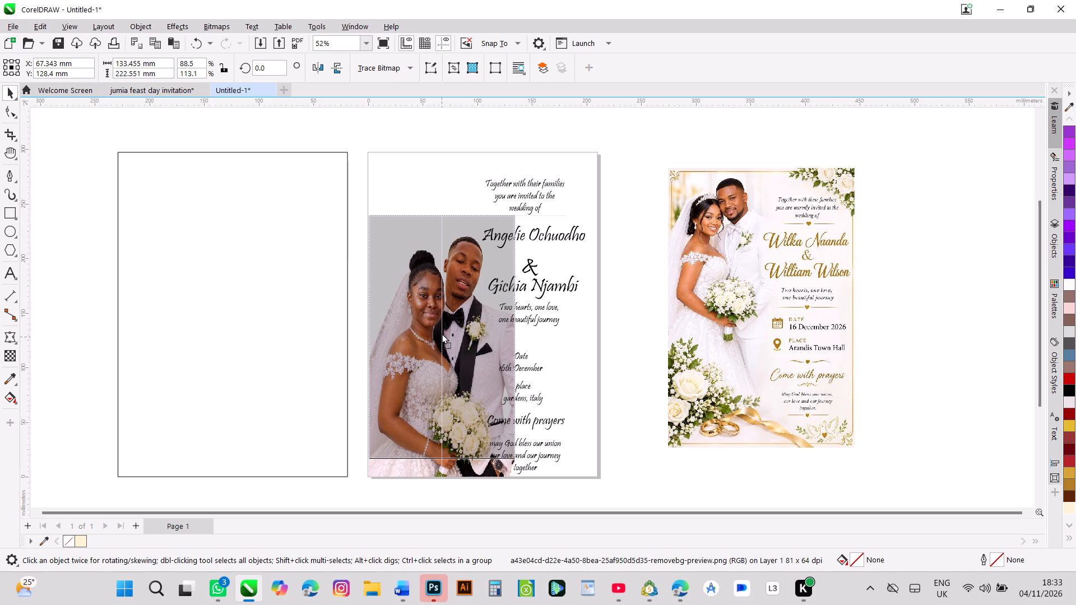
{"action": "left_click_drag", "start_coordinate": [442, 333], "coordinate": [442, 327]}
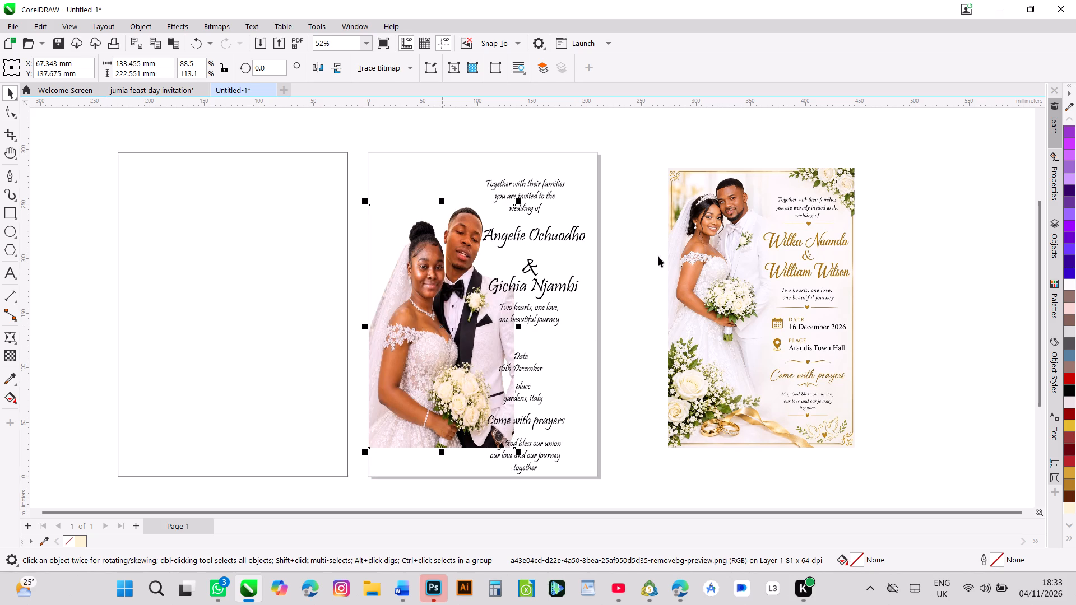
{"action": "left_click", "coordinate": [604, 211]}
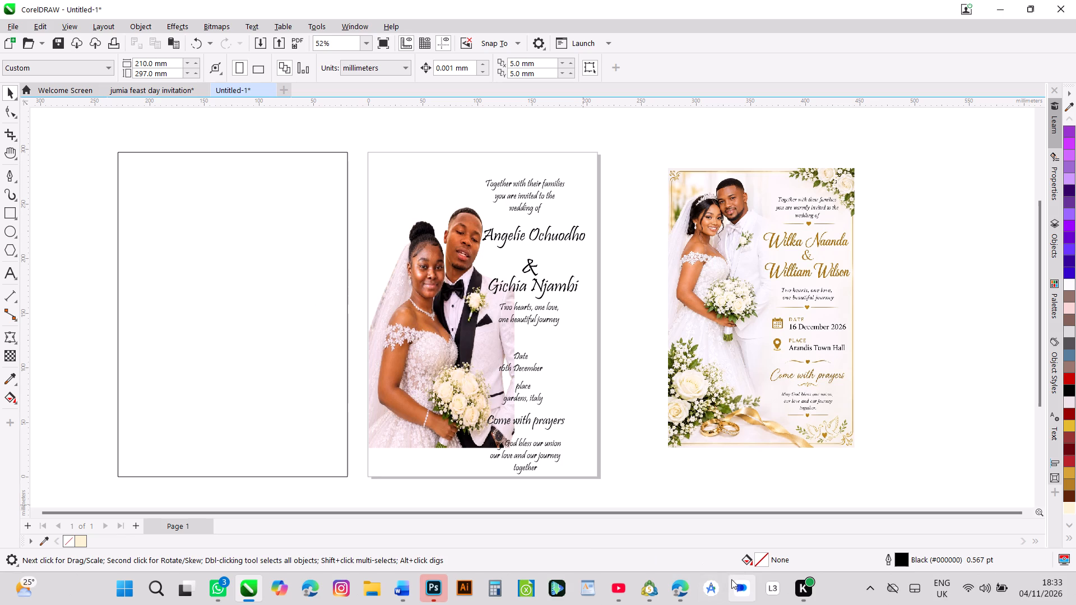
Switch to Microsoft Edge and search Pinterest for "golden wedding frames for a wedding card".
{"action": "left_click", "coordinate": [682, 581]}
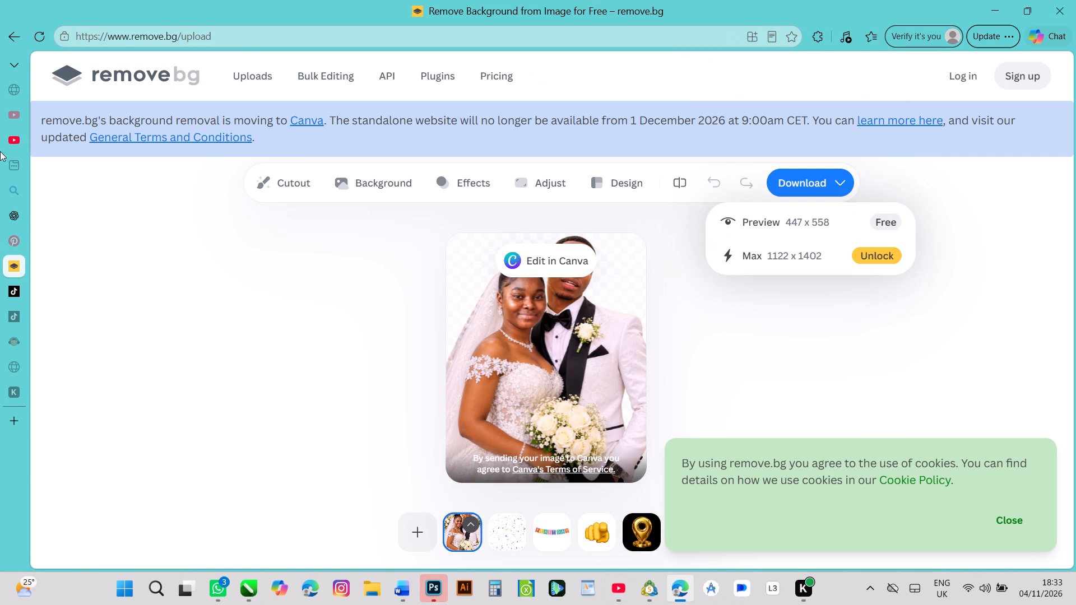
{"action": "left_click", "coordinate": [20, 239]}
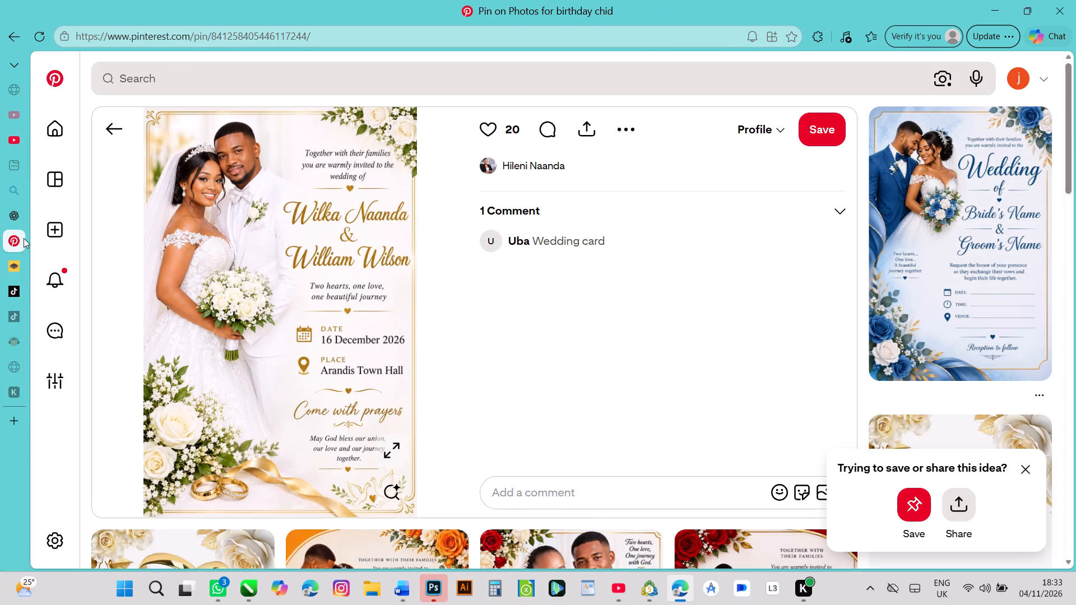
{"action": "left_click", "coordinate": [363, 74]}
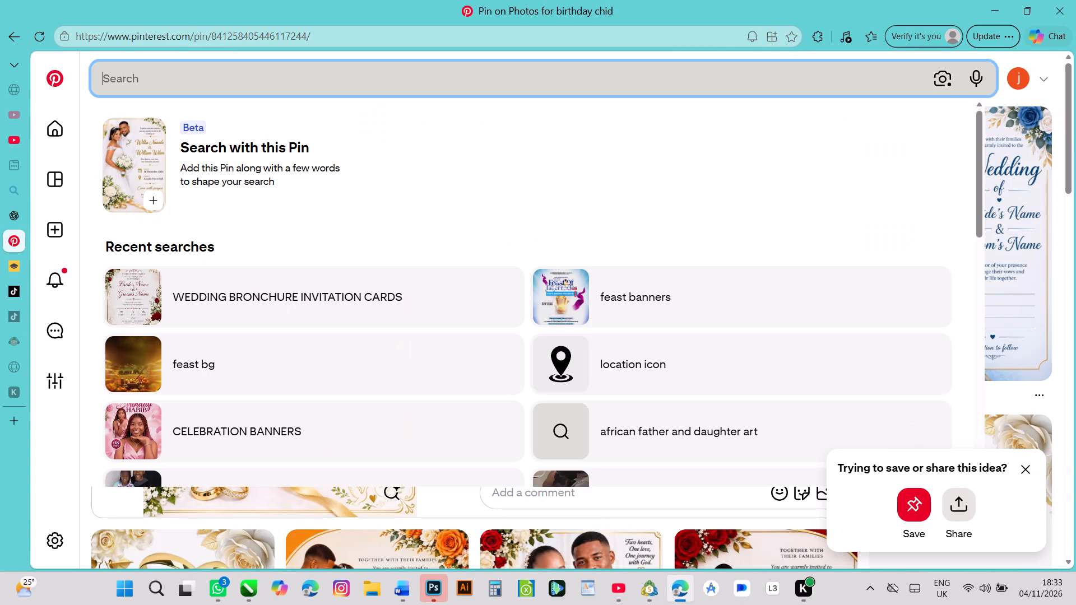
{"action": "type", "text": "golden"}
{"action": "key", "text": "space"}
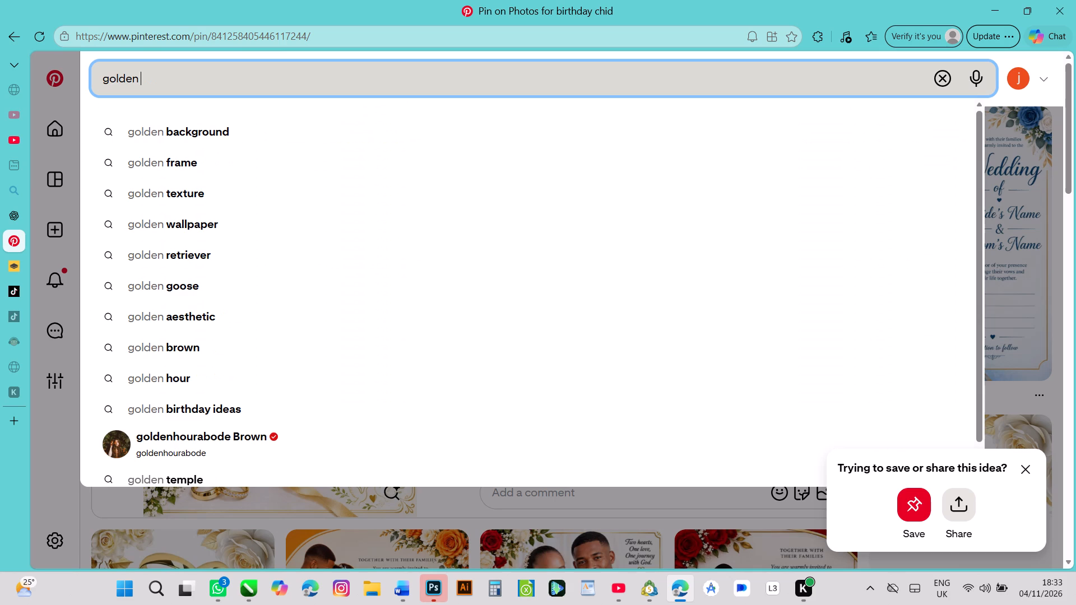
{"action": "type", "text": "wedding frames"}
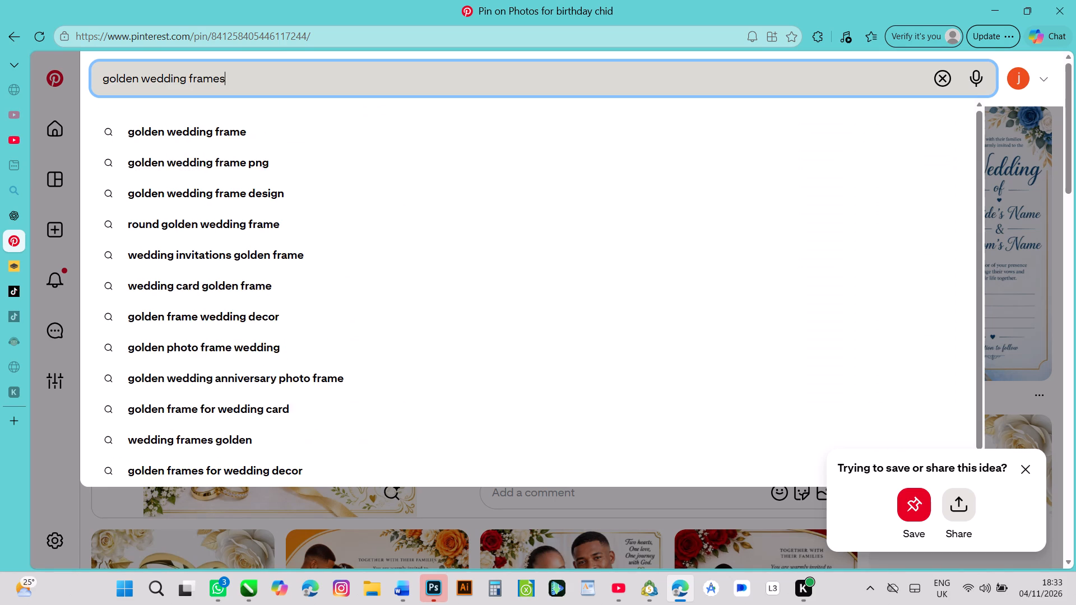
{"action": "key", "text": "space"}
{"action": "type", "text": "for"}
{"action": "key", "text": "space"}
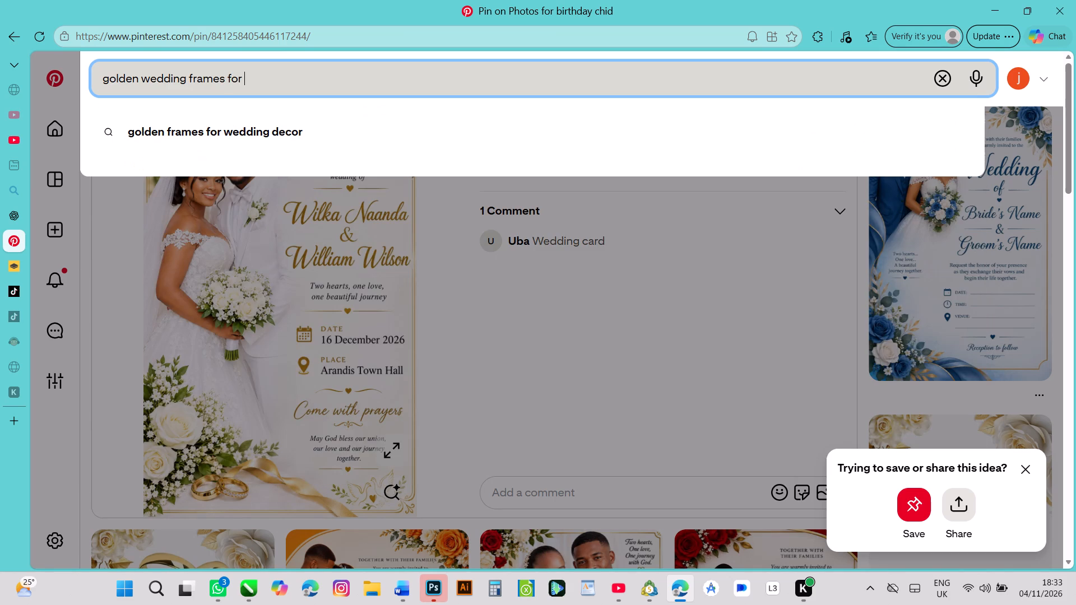
{"action": "type", "text": "a weddi"}
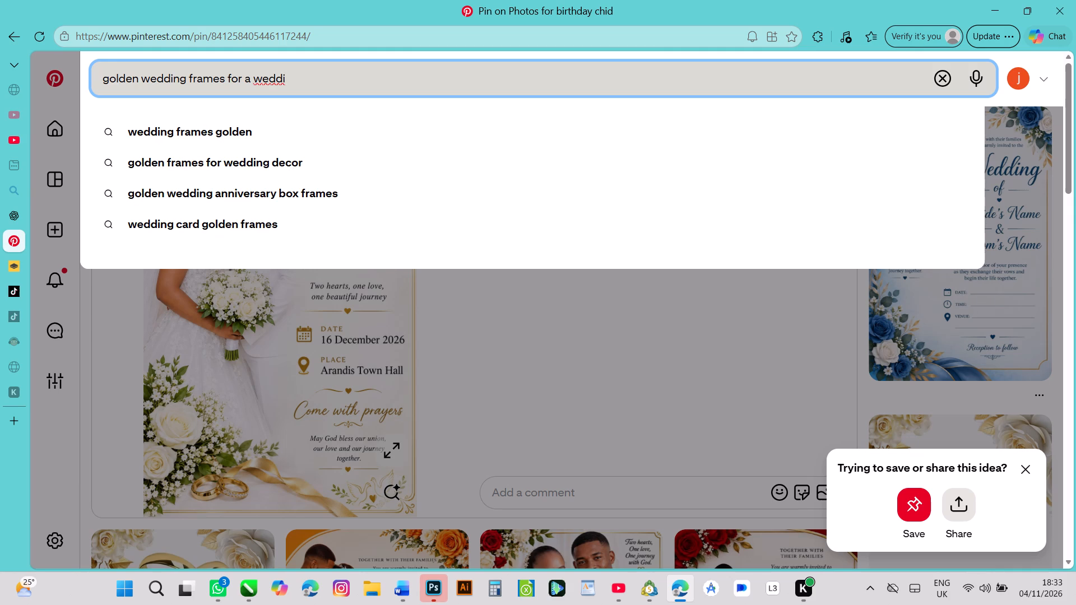
{"action": "type", "text": "ng cae"}
{"action": "key", "text": "BackSpace"}
{"action": "type", "text": "rd"}
{"action": "key", "text": "Return"}
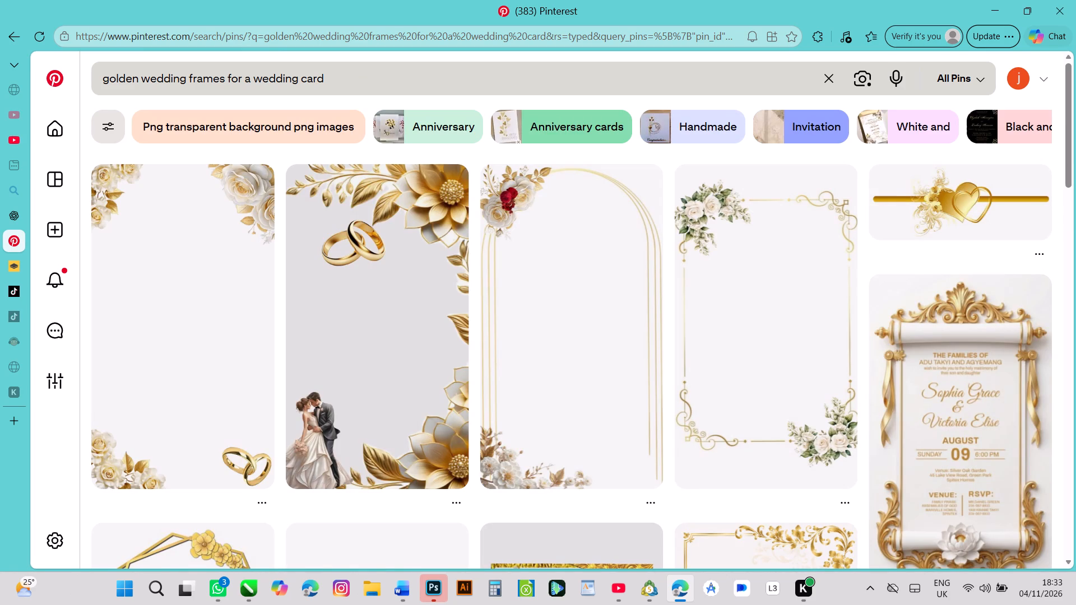
Open the pin of the golden double-heart divider with flowers and drop its image into remove.bg for background removal.
{"action": "left_click", "coordinate": [977, 206]}
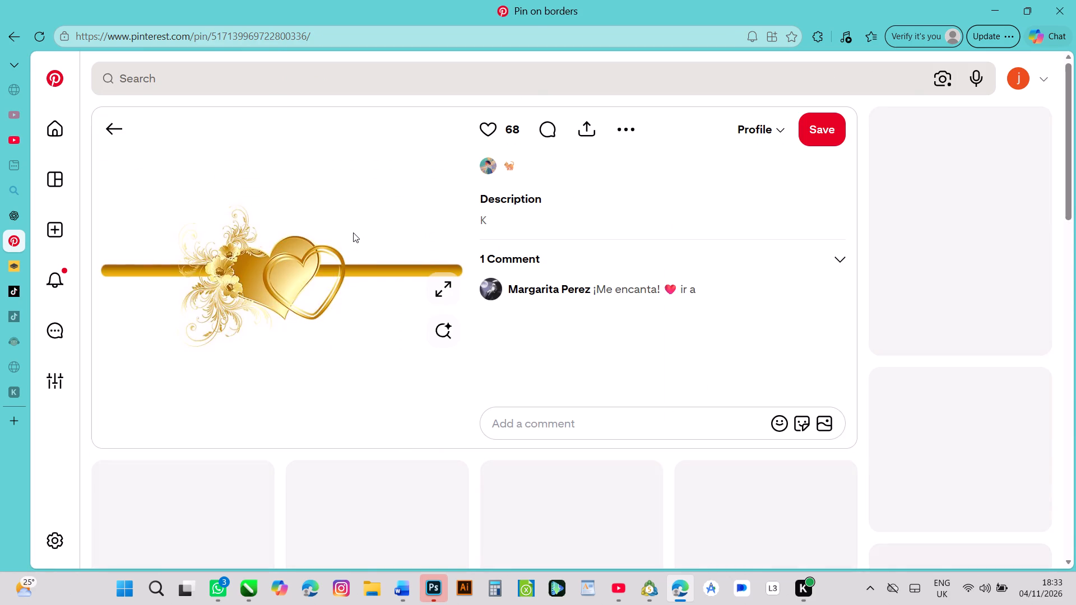
{"action": "right_click", "coordinate": [353, 232]}
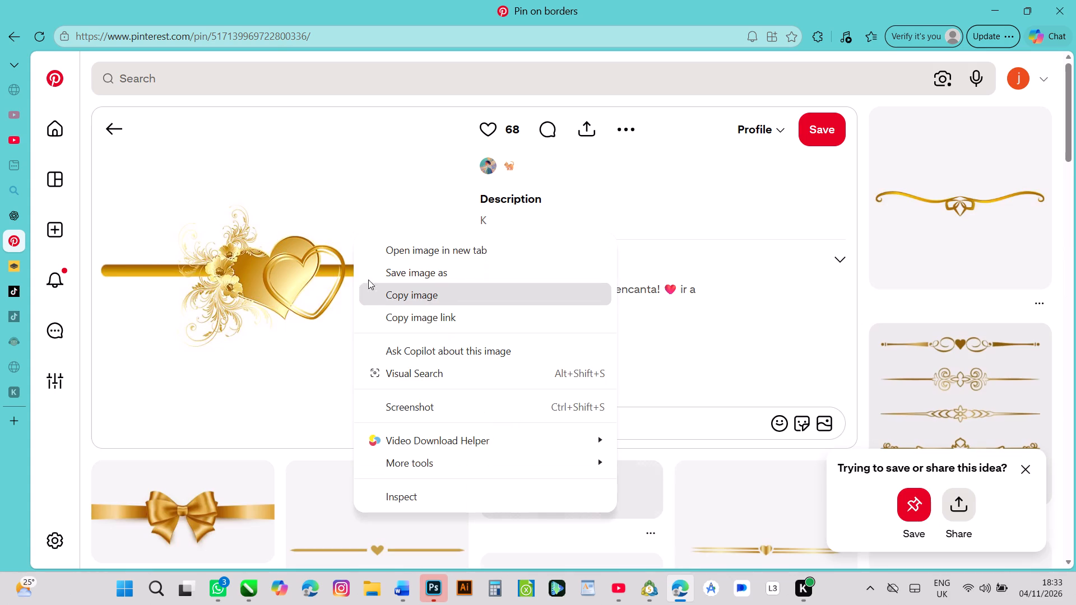
{"action": "left_click", "coordinate": [322, 263]}
{"action": "left_click_drag", "start_coordinate": [342, 264], "coordinate": [316, 264]}
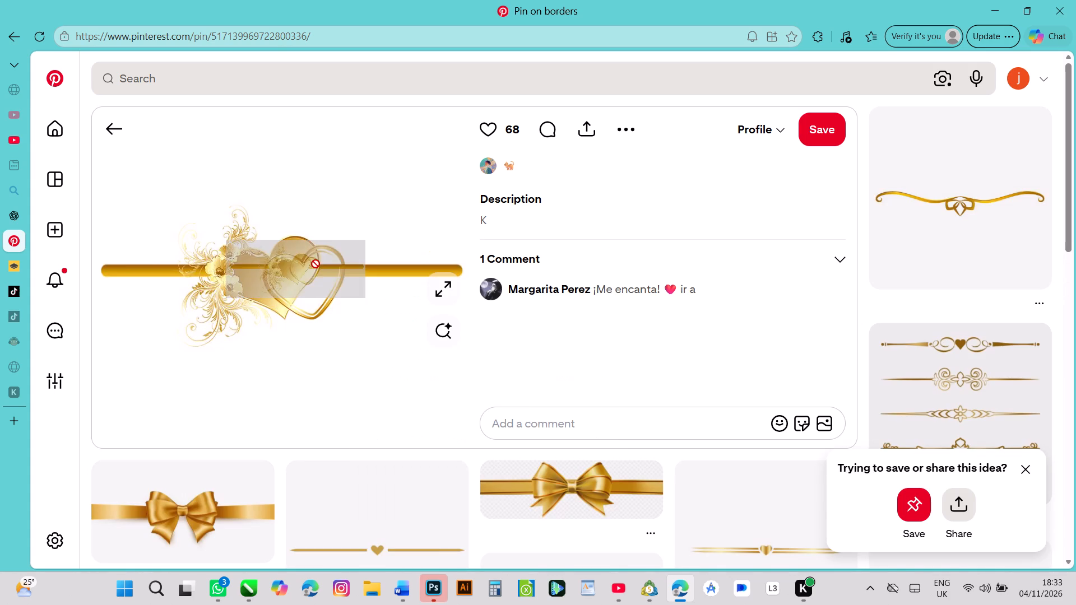
{"action": "left_click_drag", "start_coordinate": [316, 264], "coordinate": [171, 235]}
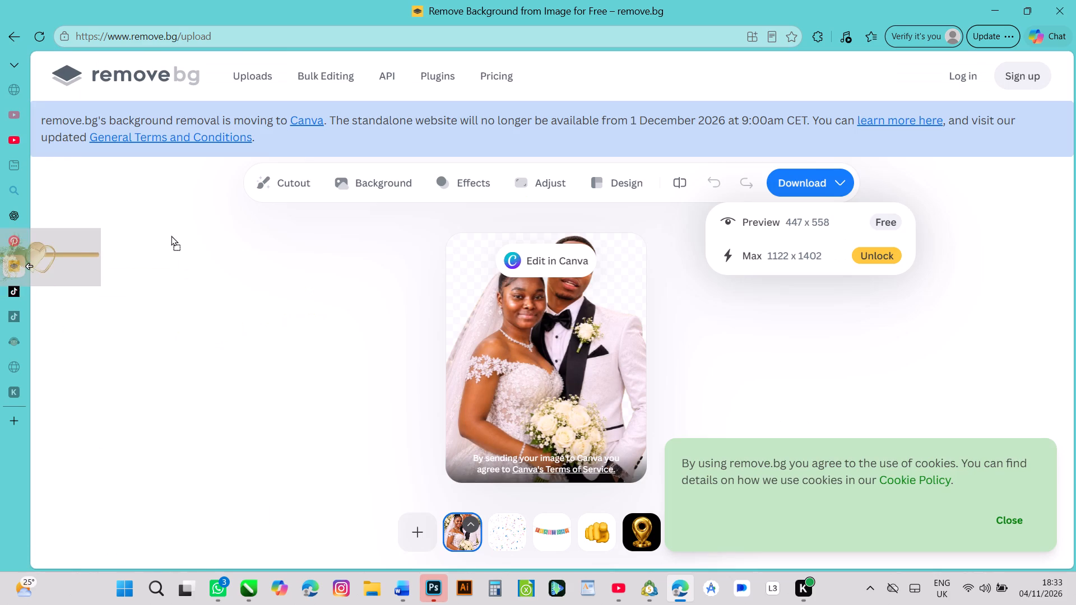
{"action": "left_click_drag", "start_coordinate": [171, 235], "coordinate": [546, 396]}
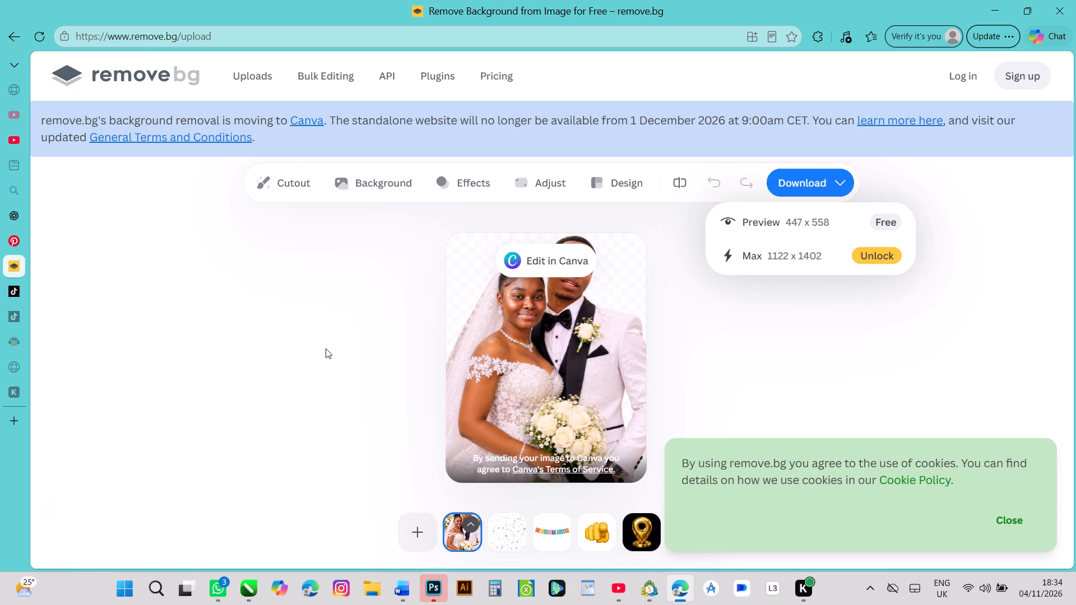
Return to the Pinterest results for golden wedding frames and look through them for further frames and ornaments for the invitation.
{"action": "left_click", "coordinate": [6, 235]}
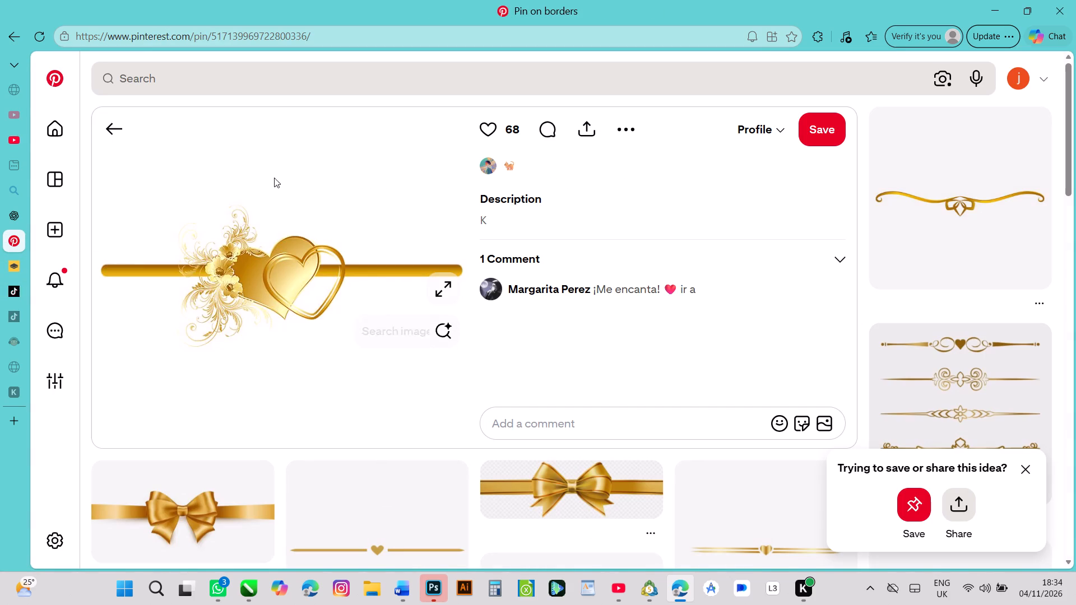
{"action": "left_click", "coordinate": [128, 135]}
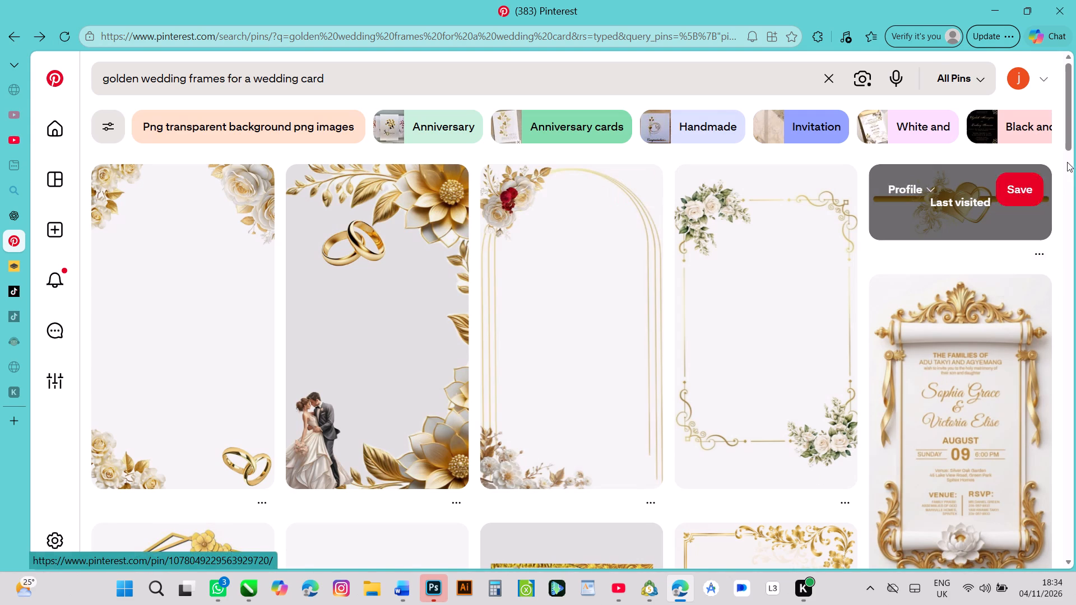
{"action": "left_click_drag", "start_coordinate": [1066, 134], "coordinate": [1067, 176]}
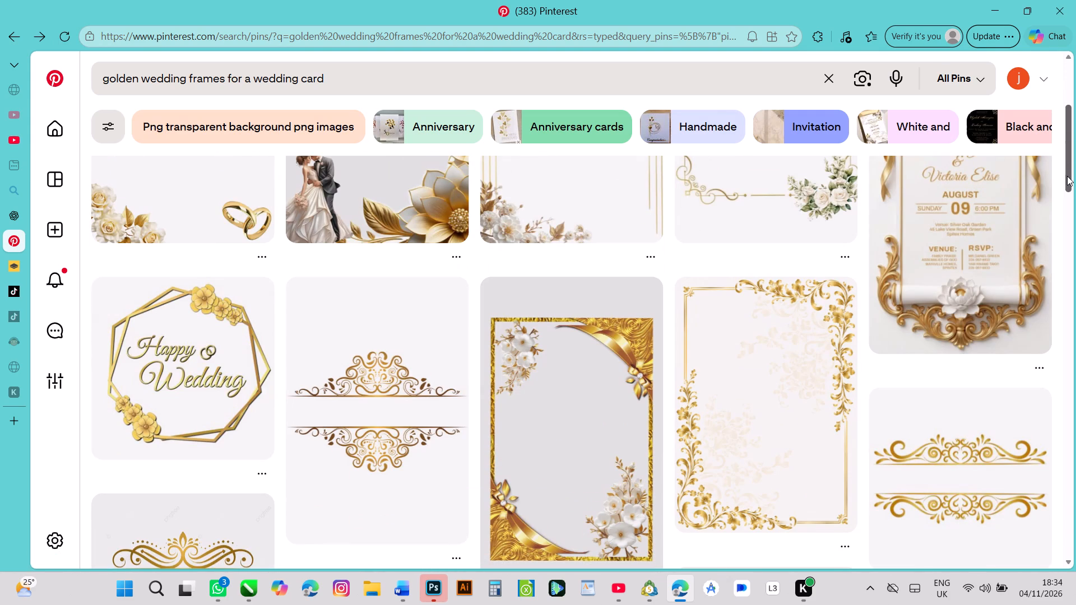
{"action": "left_click_drag", "start_coordinate": [1067, 176], "coordinate": [1066, 199]}
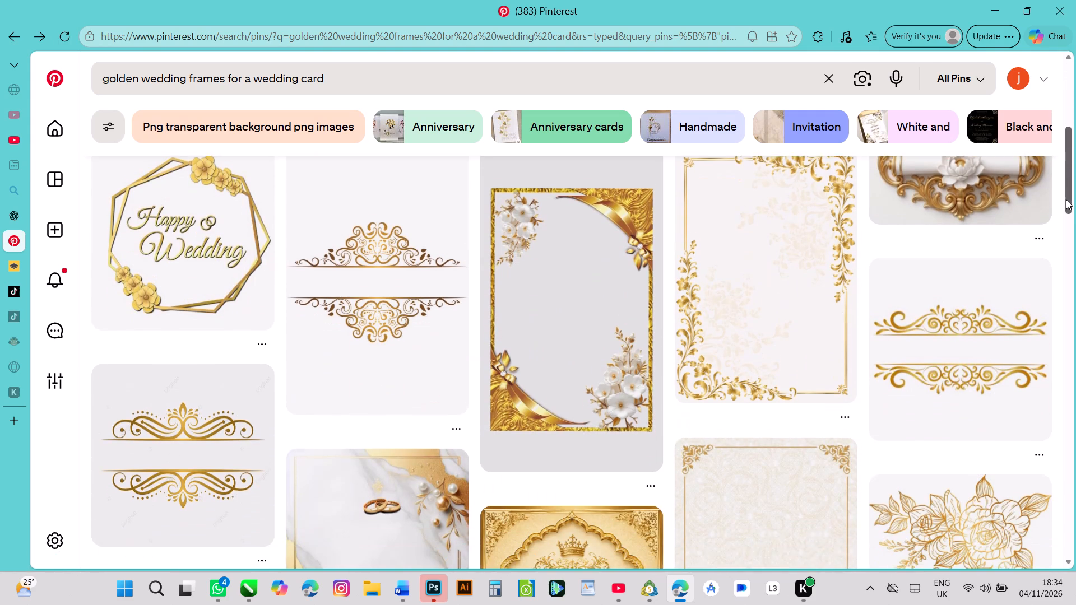
{"action": "left_click_drag", "start_coordinate": [1066, 199], "coordinate": [1064, 218]}
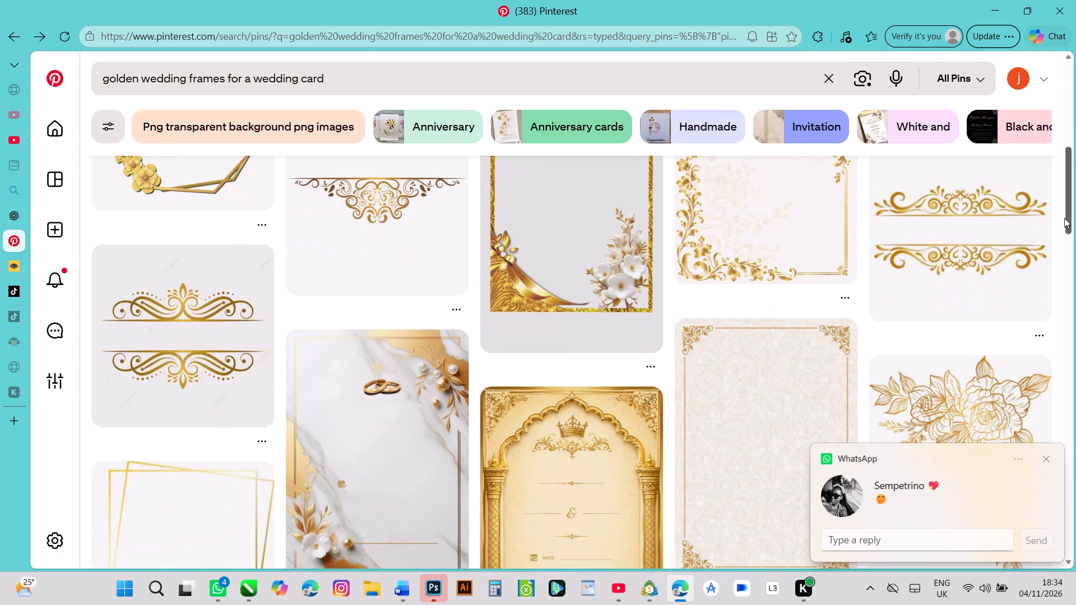
{"action": "left_click_drag", "start_coordinate": [1064, 218], "coordinate": [1065, 246]}
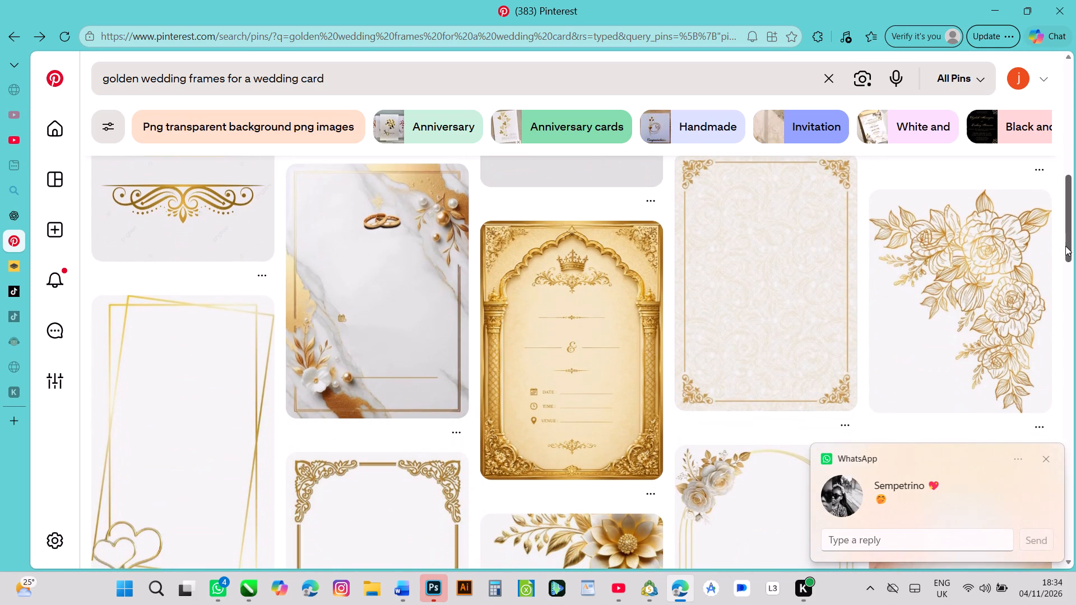
{"action": "left_click_drag", "start_coordinate": [1065, 246], "coordinate": [1071, 304]}
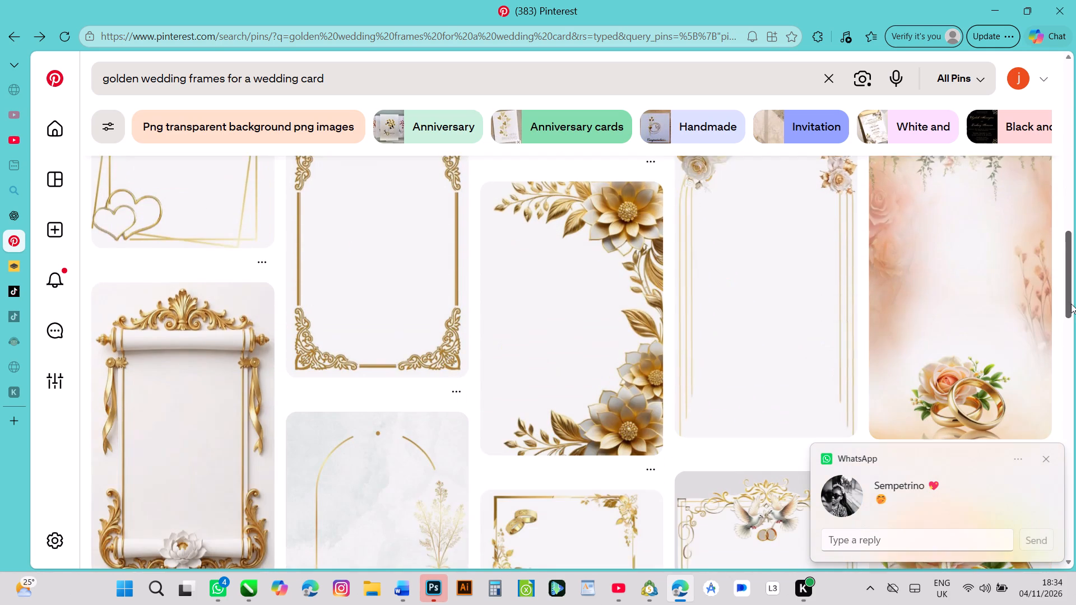
{"action": "left_click_drag", "start_coordinate": [1071, 304], "coordinate": [1072, 319]}
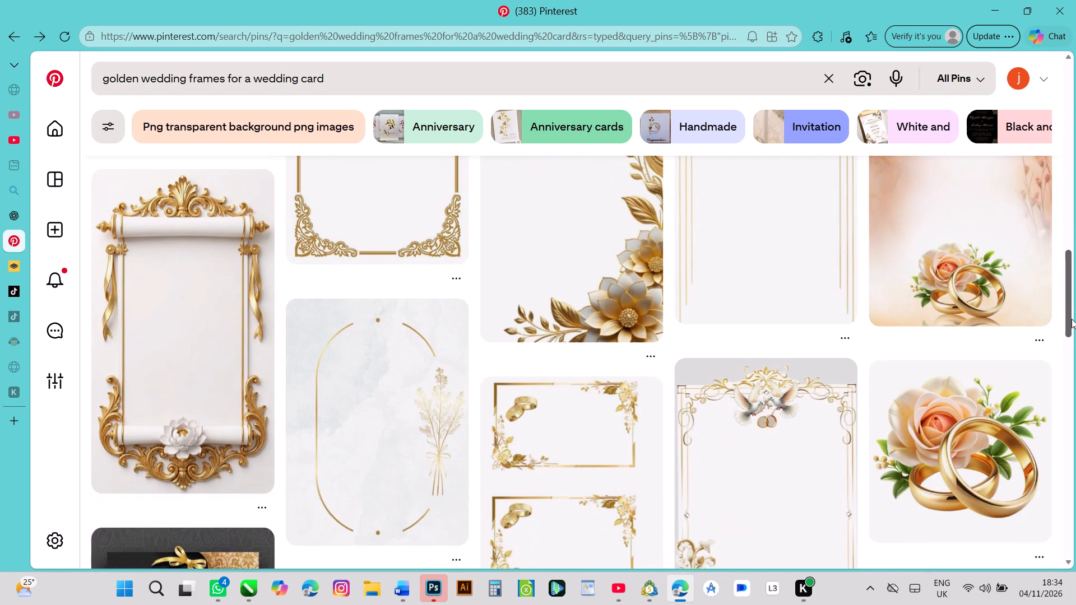
{"action": "left_click_drag", "start_coordinate": [1072, 319], "coordinate": [1071, 372]}
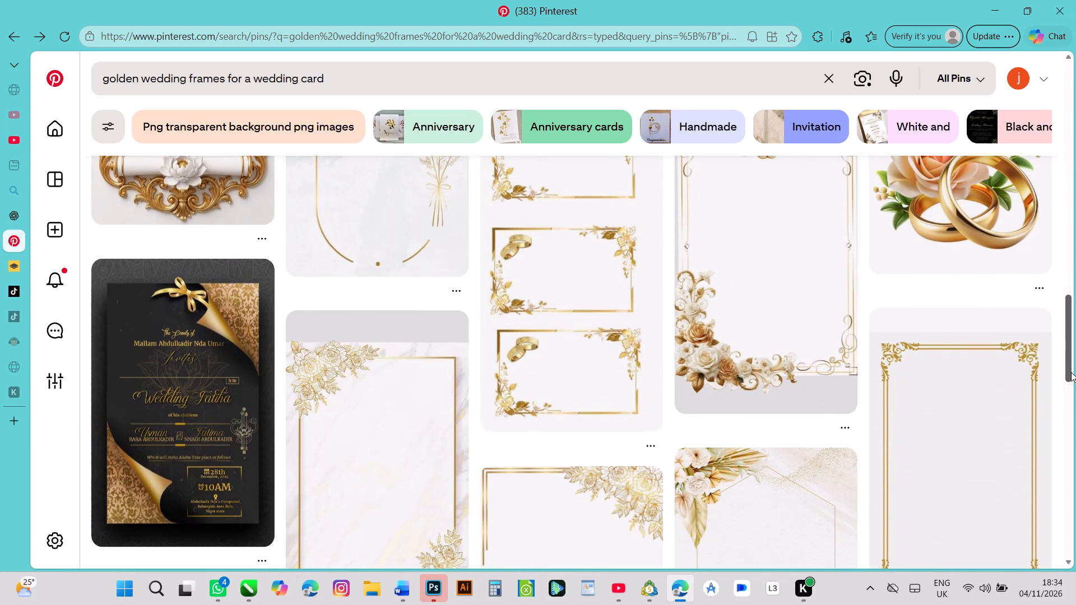
{"action": "left_click_drag", "start_coordinate": [1071, 372], "coordinate": [1075, 411]}
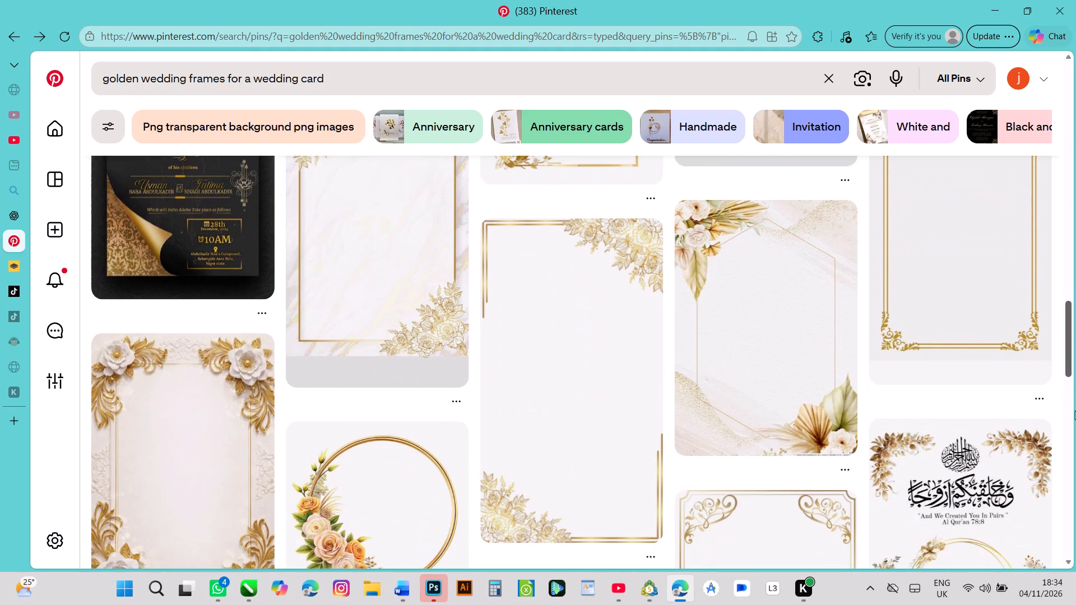
{"action": "left_click_drag", "start_coordinate": [1075, 411], "coordinate": [1074, 409]}
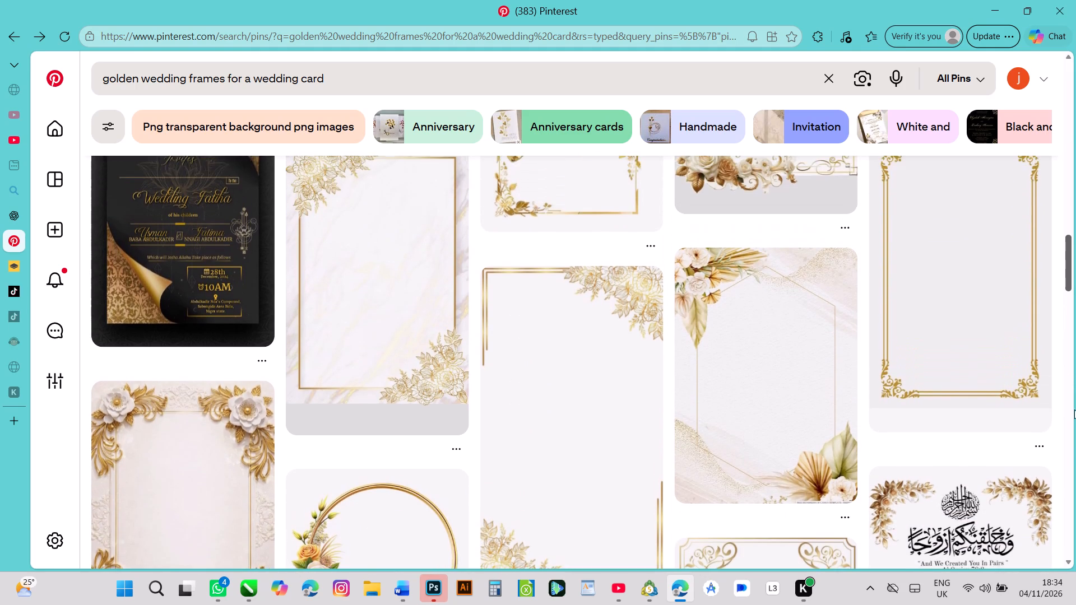
{"action": "left_click_drag", "start_coordinate": [1074, 409], "coordinate": [1074, 441]}
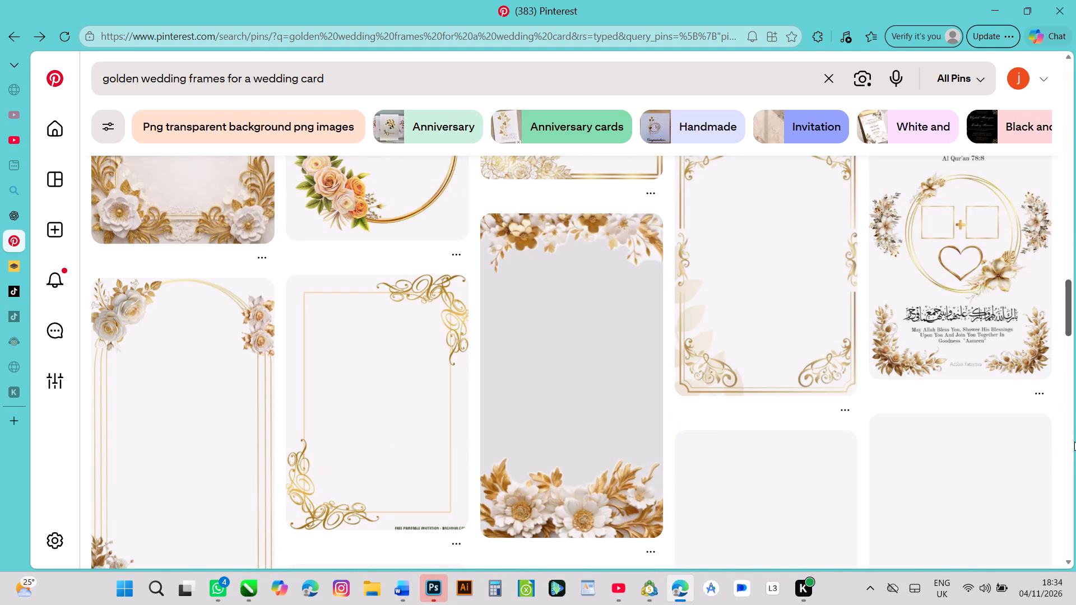
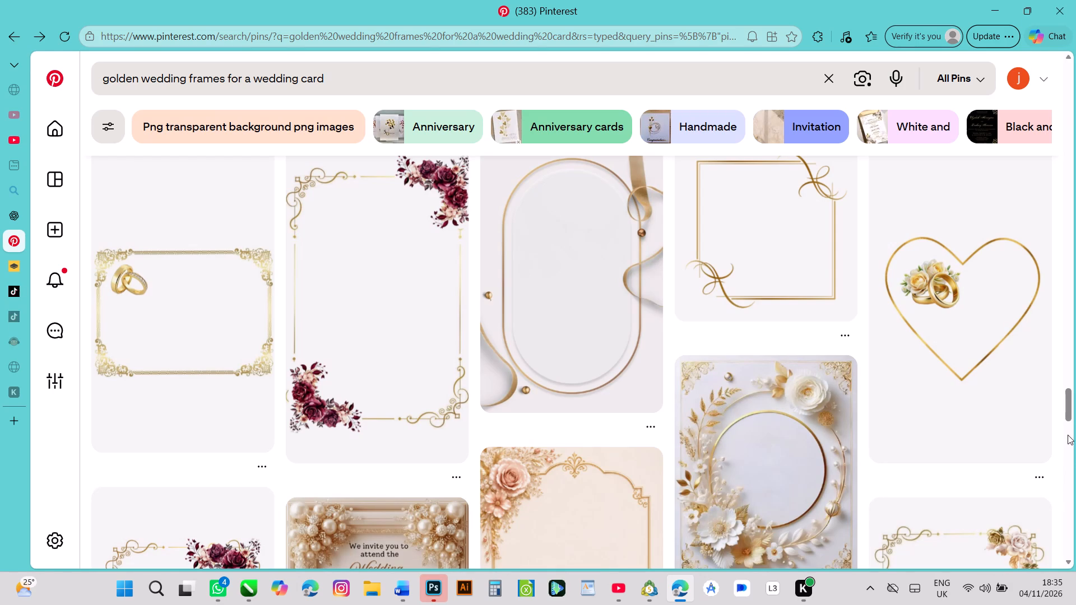
Look through more golden frame results and view the pale invitation background with gold flowers and rings against the CorelDRAW layout.
{"action": "left_click_drag", "start_coordinate": [1069, 409], "coordinate": [1071, 429]}
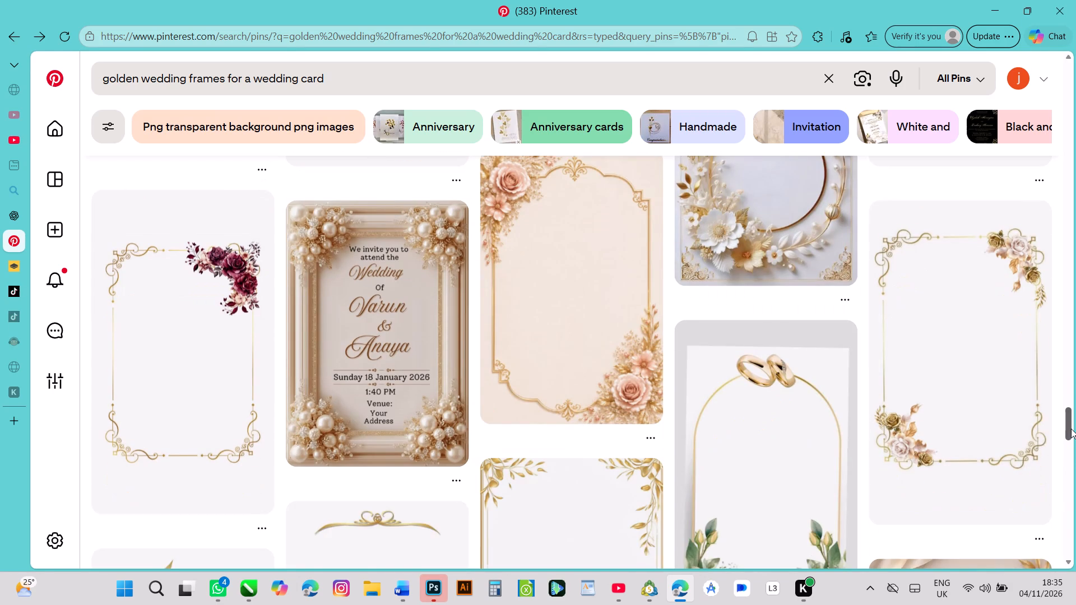
{"action": "left_click_drag", "start_coordinate": [1071, 429], "coordinate": [1073, 445]}
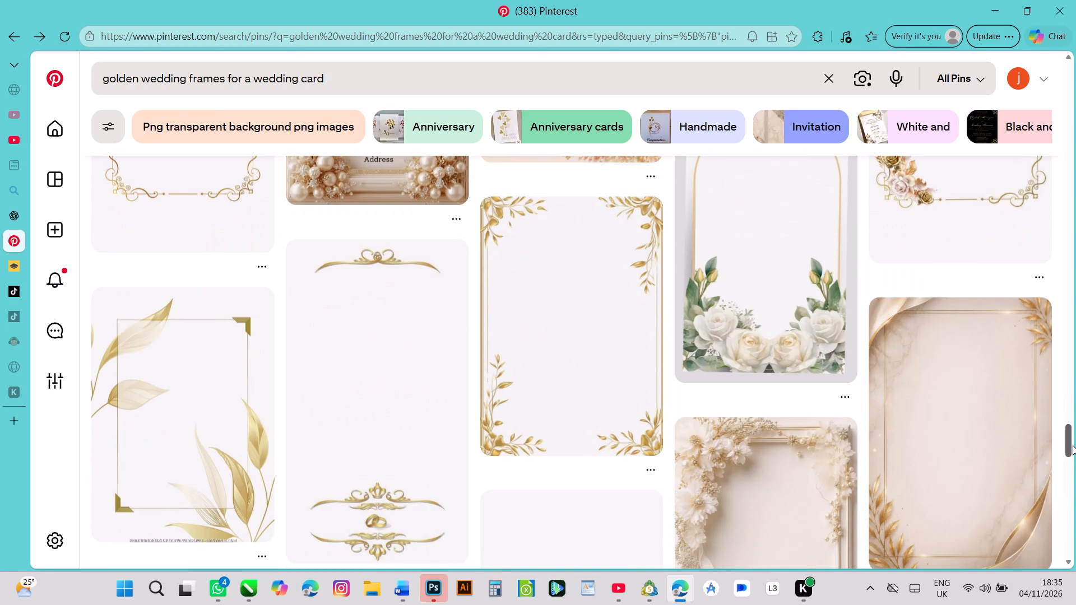
{"action": "left_click_drag", "start_coordinate": [1073, 445], "coordinate": [1075, 460]}
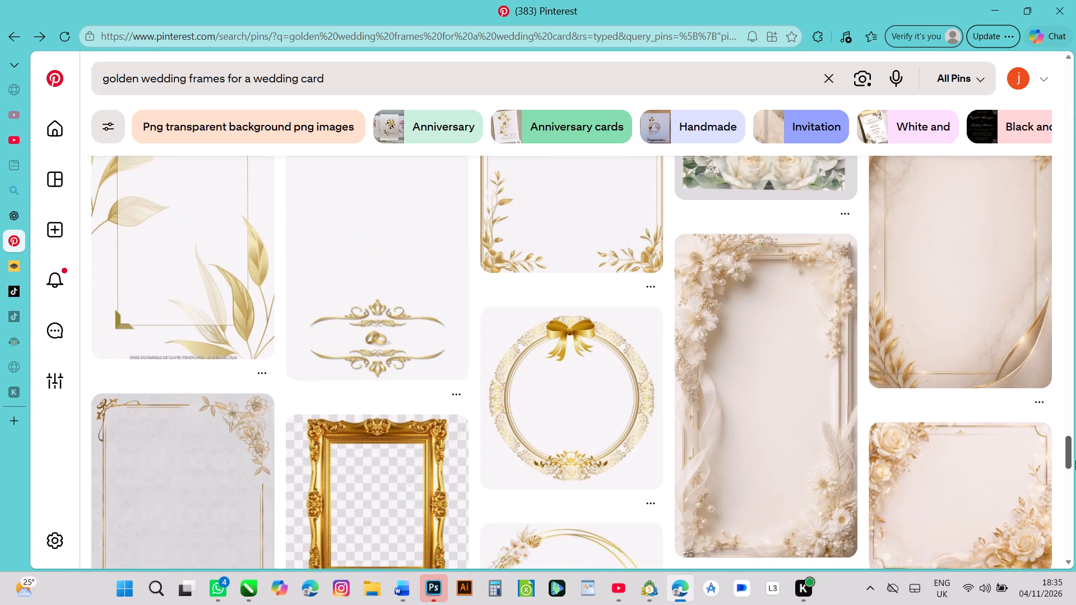
{"action": "left_click_drag", "start_coordinate": [1075, 460], "coordinate": [1075, 469]}
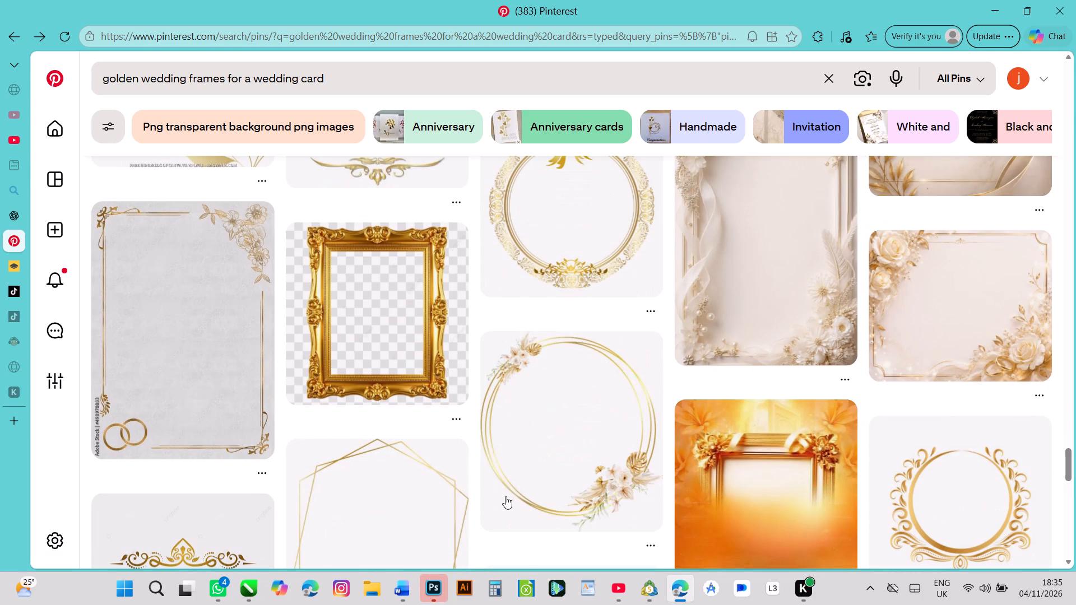
{"action": "left_click", "coordinate": [177, 331]}
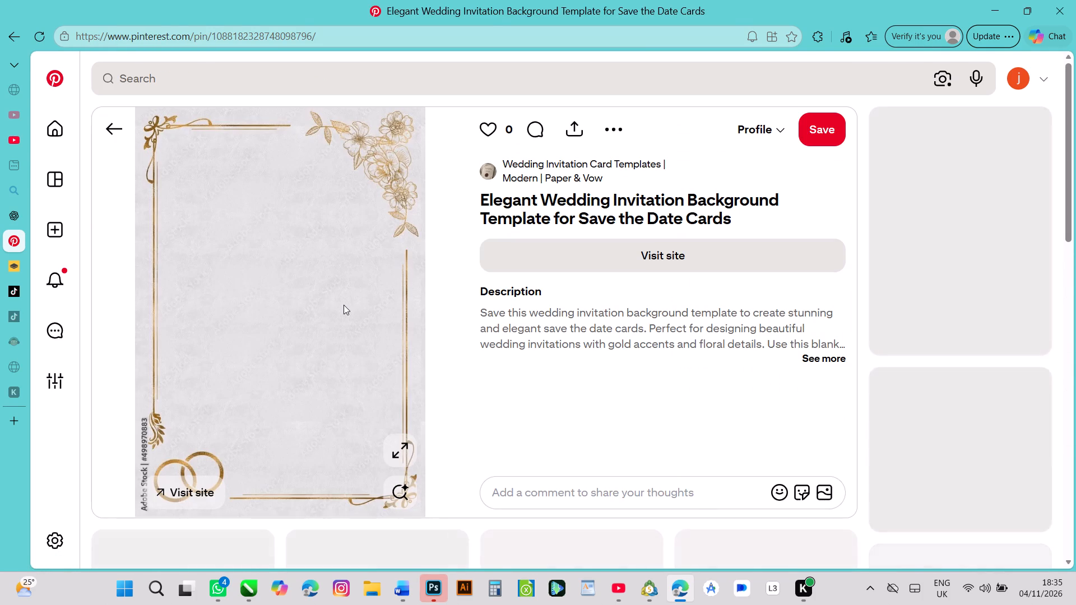
{"action": "left_click", "coordinate": [242, 583]}
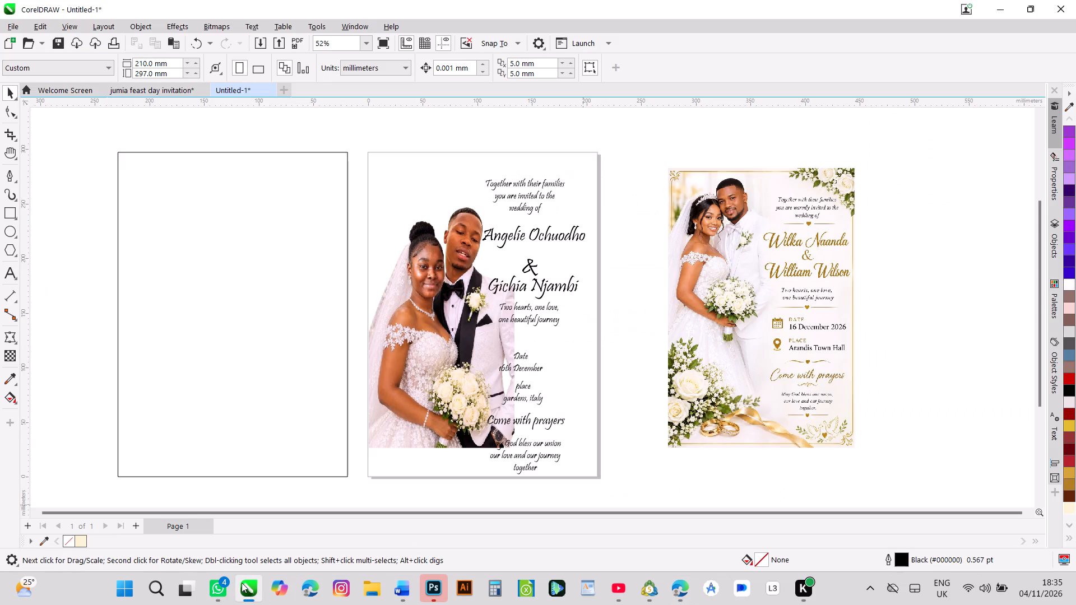
{"action": "left_click", "coordinate": [242, 583]}
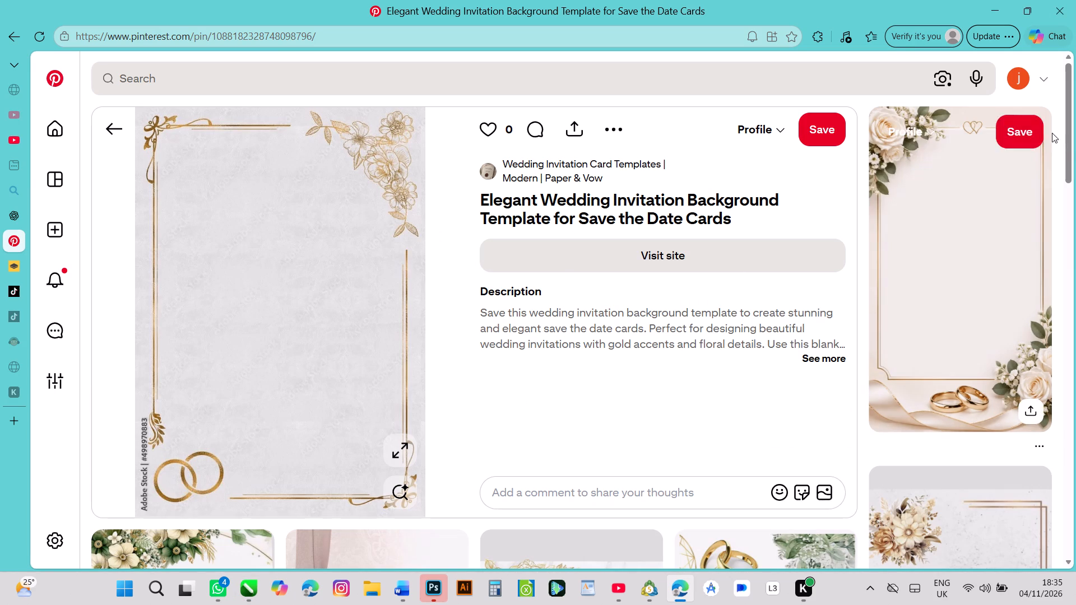
Open the related pin of the wedding frame collage with two gold rings, white flowers and green leaves.
{"action": "left_click_drag", "start_coordinate": [1067, 154], "coordinate": [1059, 229]}
{"action": "left_click", "coordinate": [759, 370]}
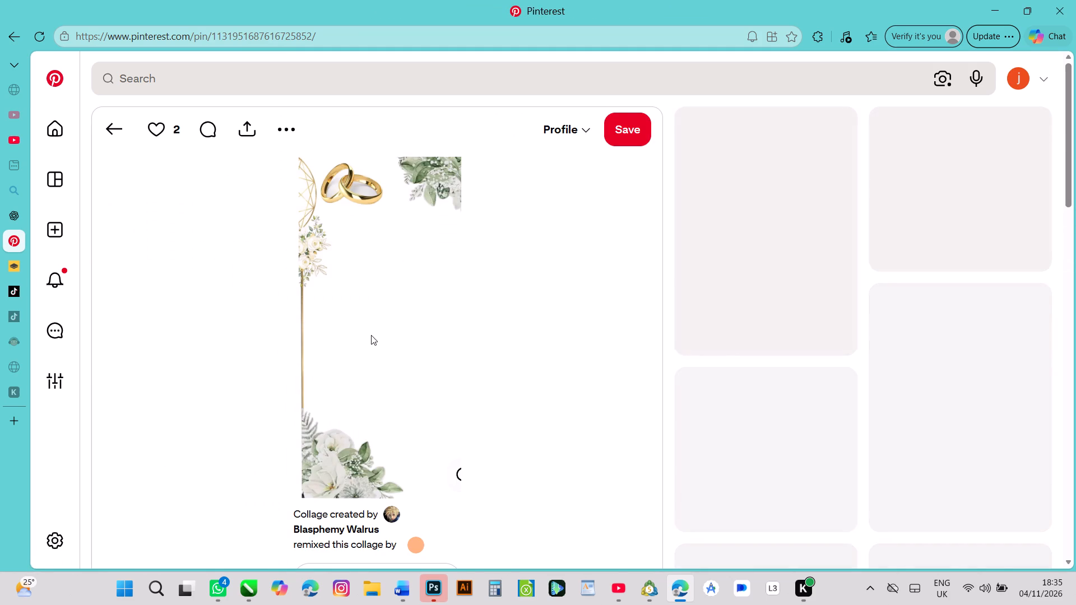
{"action": "right_click", "coordinate": [371, 335]}
{"action": "left_click", "coordinate": [371, 335]}
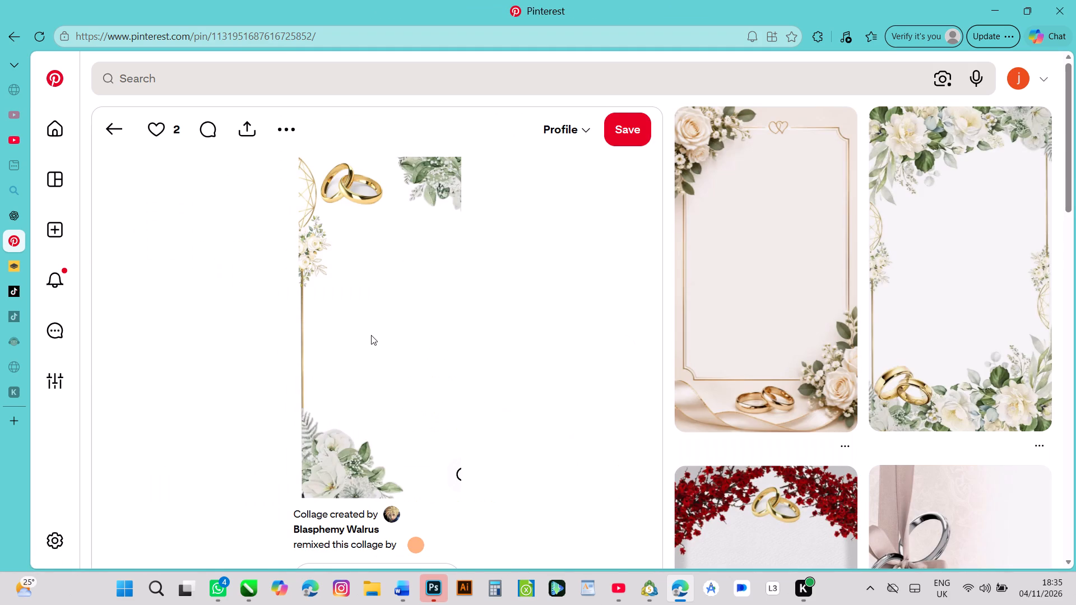
Download the free preview of the golden double-heart divider with its background removed from remove.bg.
{"action": "left_click", "coordinate": [10, 265]}
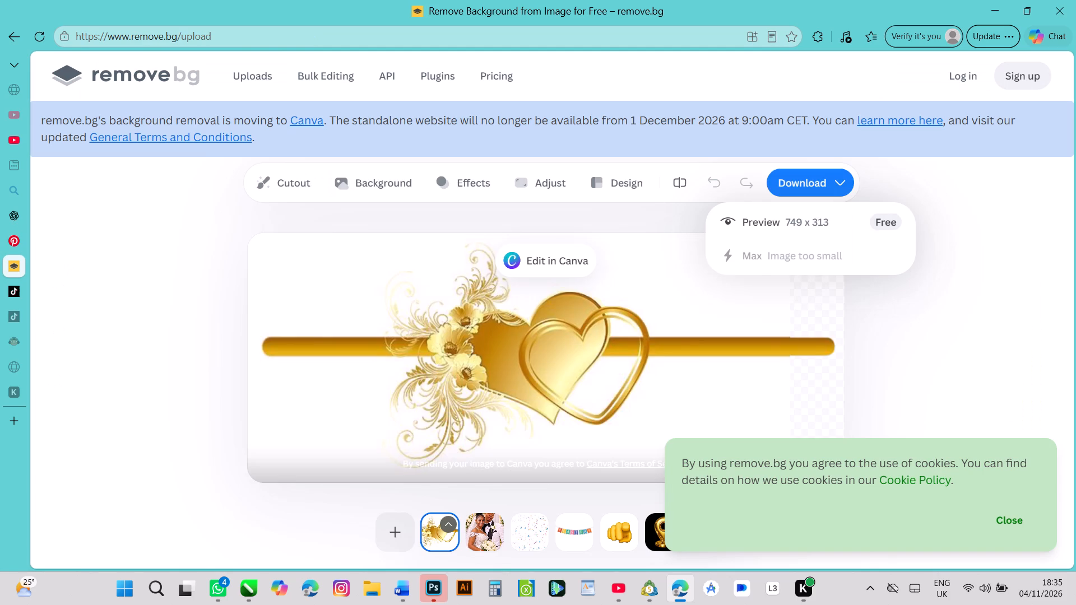
{"action": "left_click", "coordinate": [782, 226]}
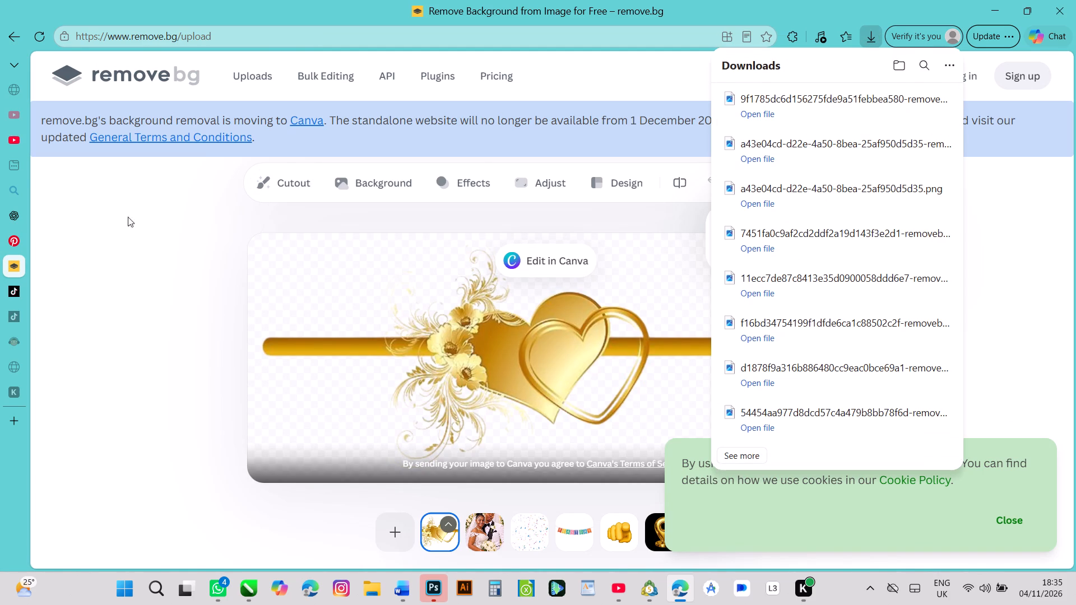
Copy the rings-and-flowers collage image from its Pinterest pin and paste it into the invitation document in CorelDRAW.
{"action": "left_click", "coordinate": [12, 245]}
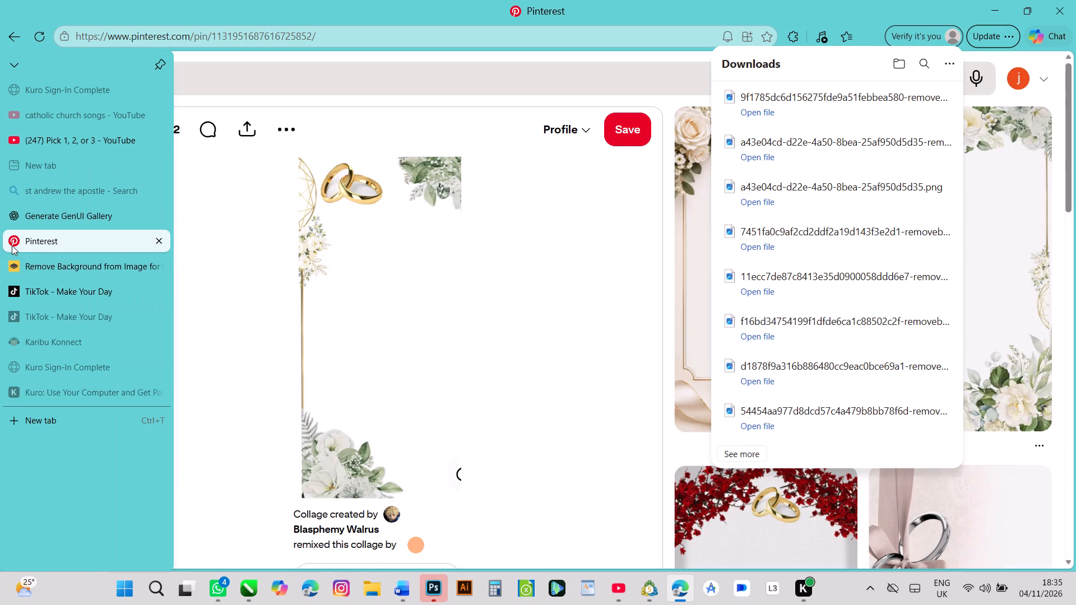
{"action": "left_click_drag", "start_coordinate": [432, 276], "coordinate": [353, 292]}
{"action": "right_click", "coordinate": [353, 292]}
{"action": "right_click", "coordinate": [353, 292]}
{"action": "left_click", "coordinate": [353, 292]}
{"action": "left_click", "coordinate": [388, 328]}
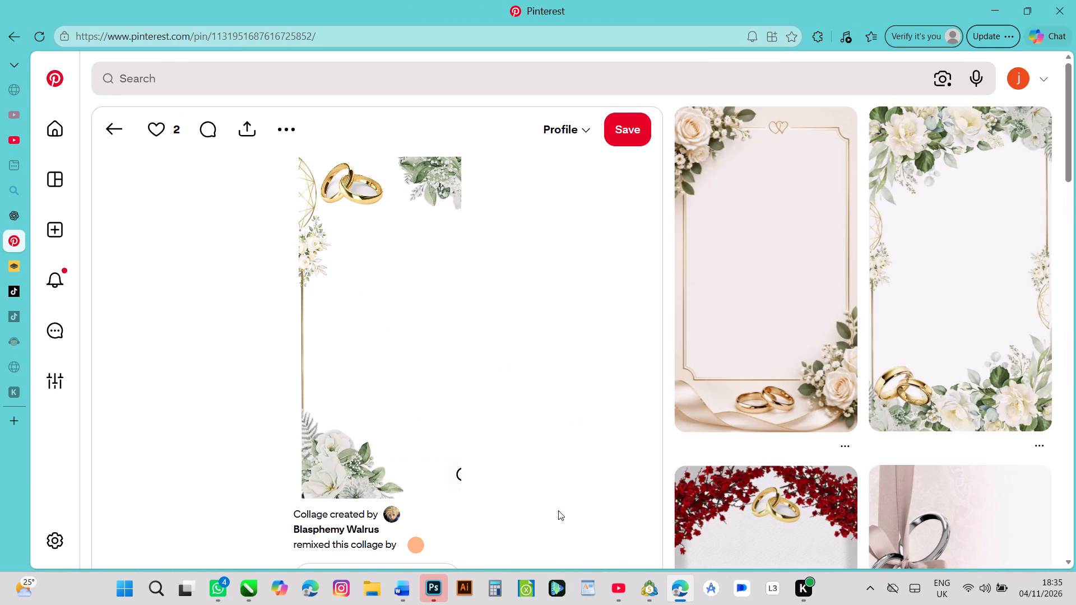
{"action": "left_click", "coordinate": [238, 581]}
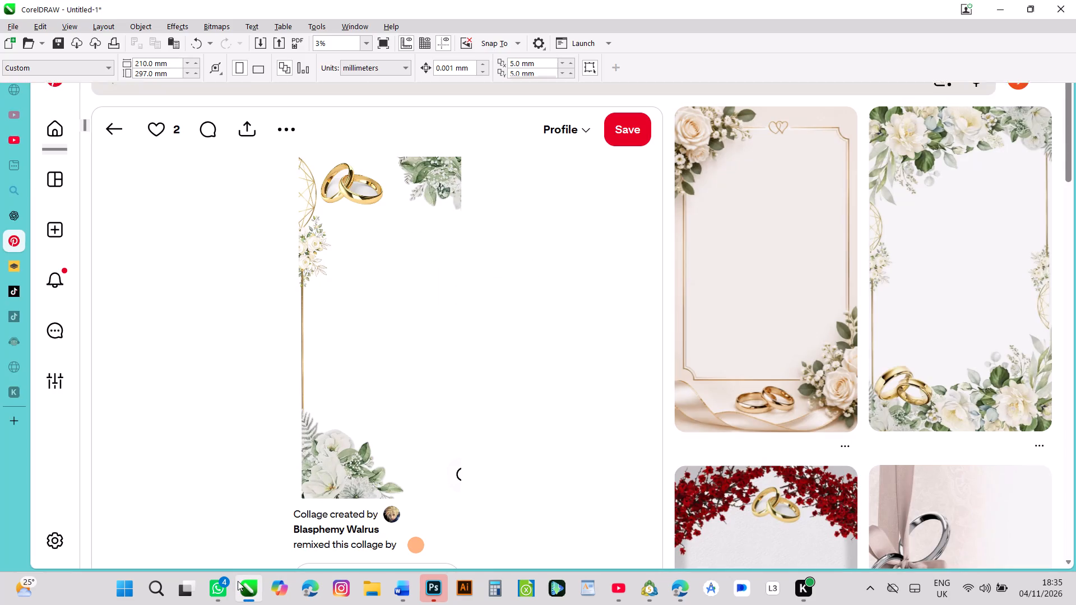
{"action": "key", "text": "ctrl+v"}
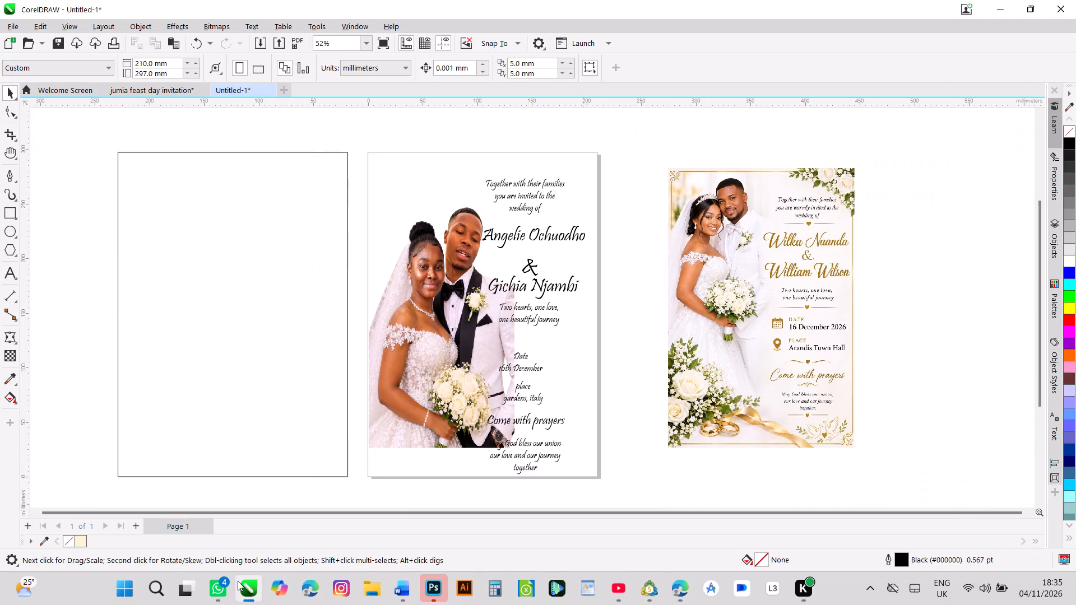
{"action": "left_click", "coordinate": [480, 451]}
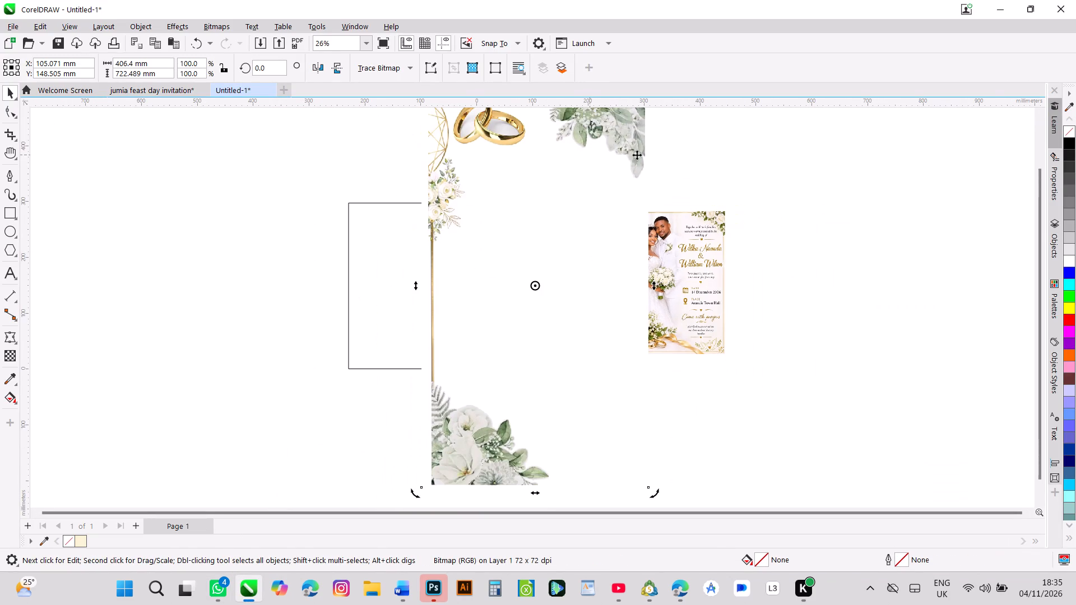
Scale the pasted collage down to about 187 × 332 mm and place it off the page, beyond the blank rectangle.
{"action": "left_click_drag", "start_coordinate": [592, 190], "coordinate": [581, 257]}
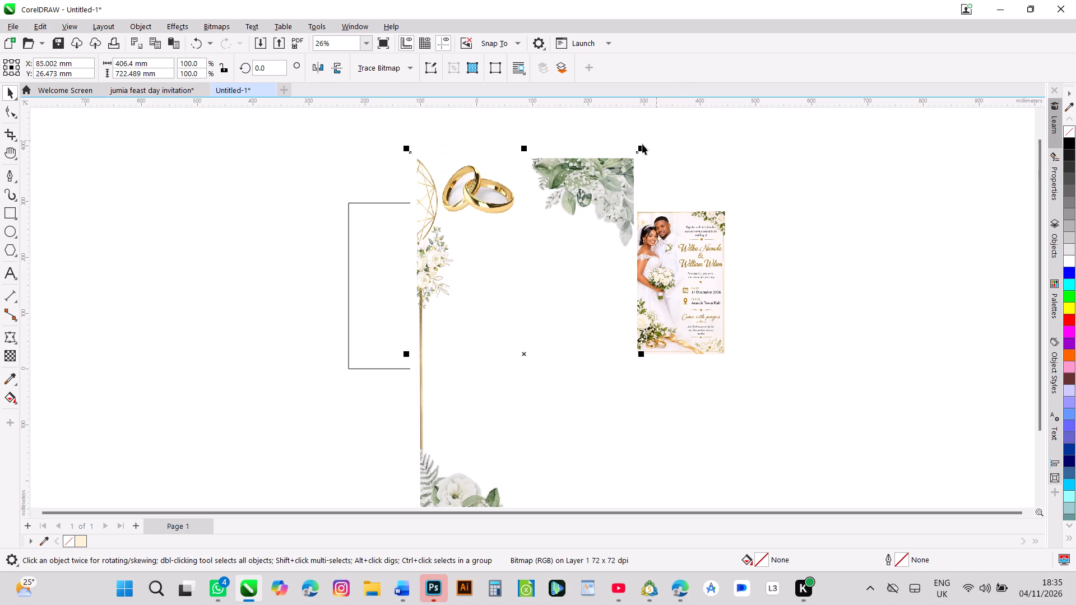
{"action": "left_click_drag", "start_coordinate": [643, 146], "coordinate": [555, 327]}
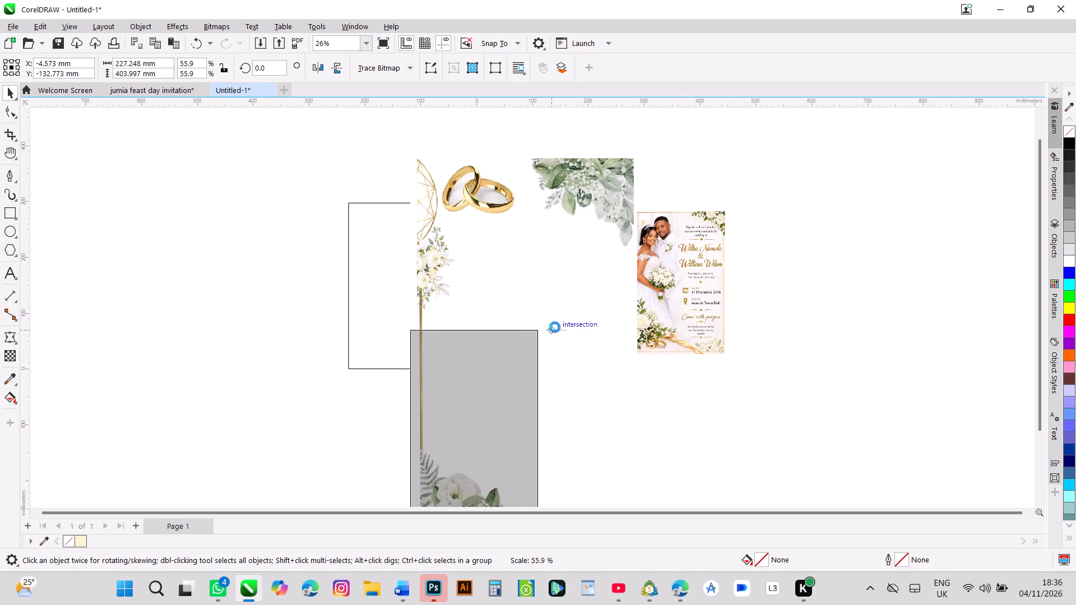
{"action": "left_click_drag", "start_coordinate": [475, 432], "coordinate": [535, 293]}
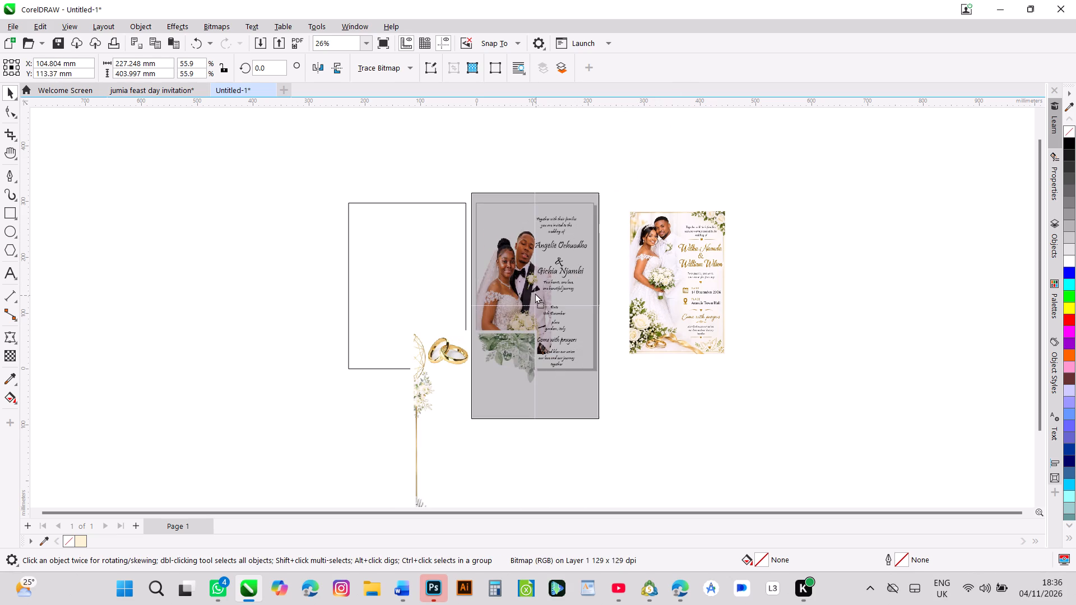
{"action": "left_click_drag", "start_coordinate": [535, 293], "coordinate": [537, 304]}
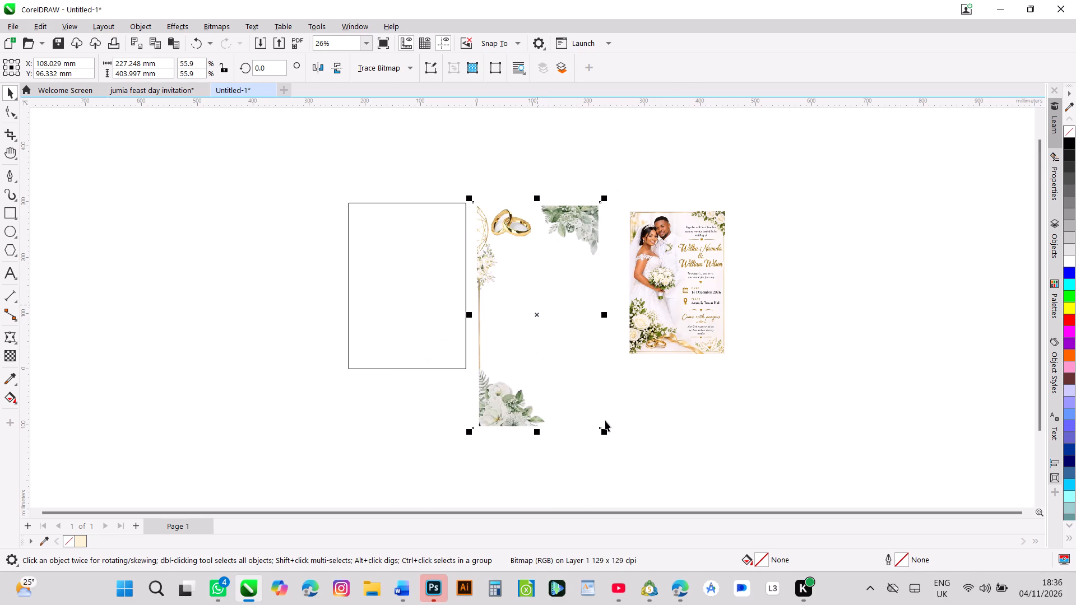
{"action": "left_click_drag", "start_coordinate": [604, 433], "coordinate": [600, 417]}
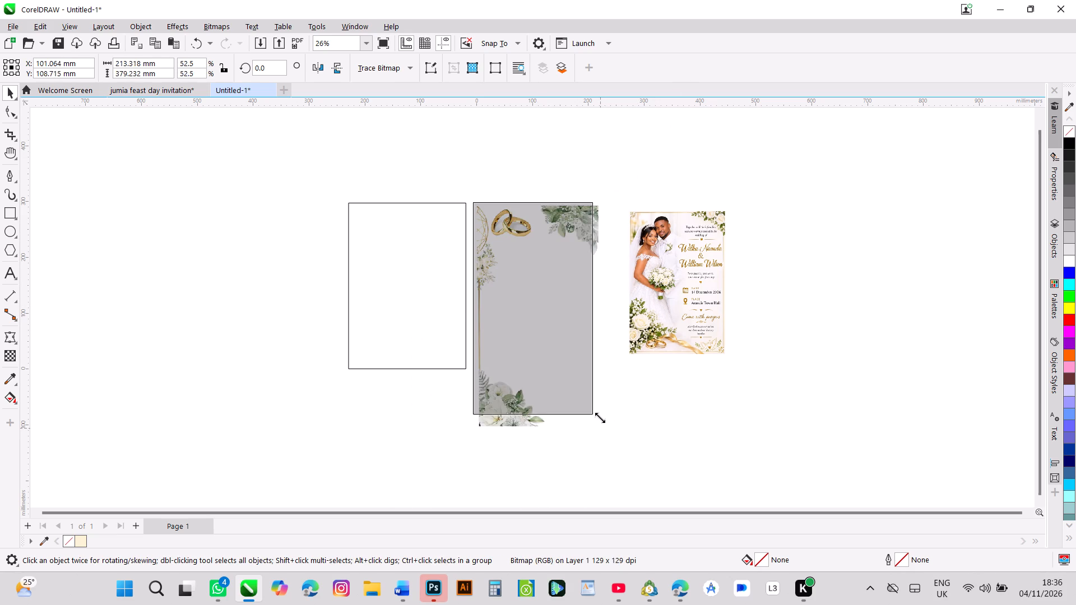
{"action": "left_click_drag", "start_coordinate": [600, 417], "coordinate": [583, 393]}
{"action": "key", "text": "p"}
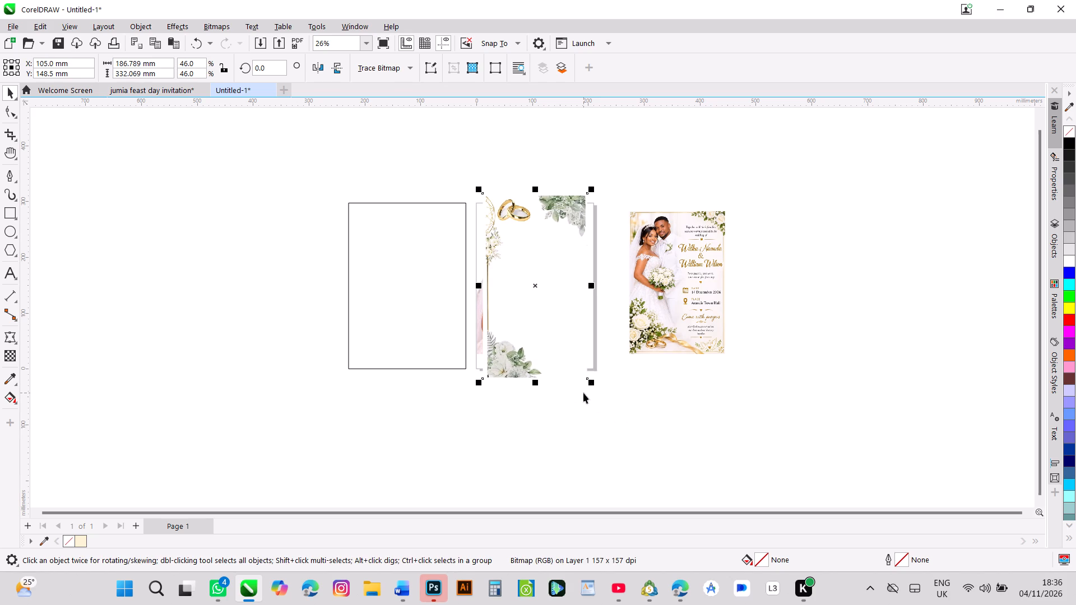
{"action": "left_click_drag", "start_coordinate": [559, 299], "coordinate": [558, 299]}
{"action": "left_click_drag", "start_coordinate": [558, 299], "coordinate": [252, 276]}
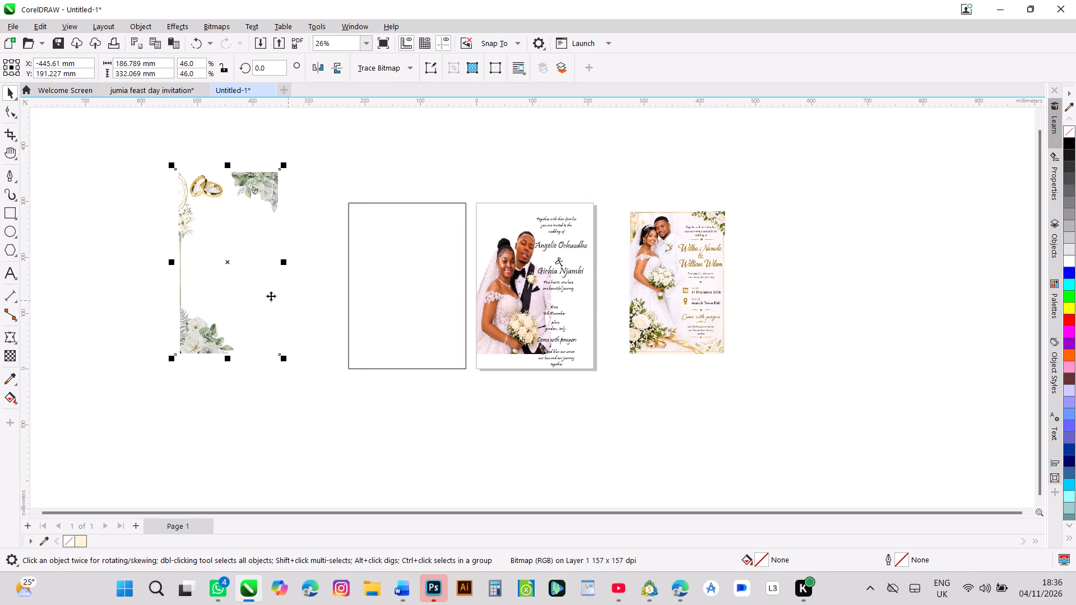
Set the floral collage's width to 210 mm, copying the value from the blank rectangle.
{"action": "left_click", "coordinate": [406, 308]}
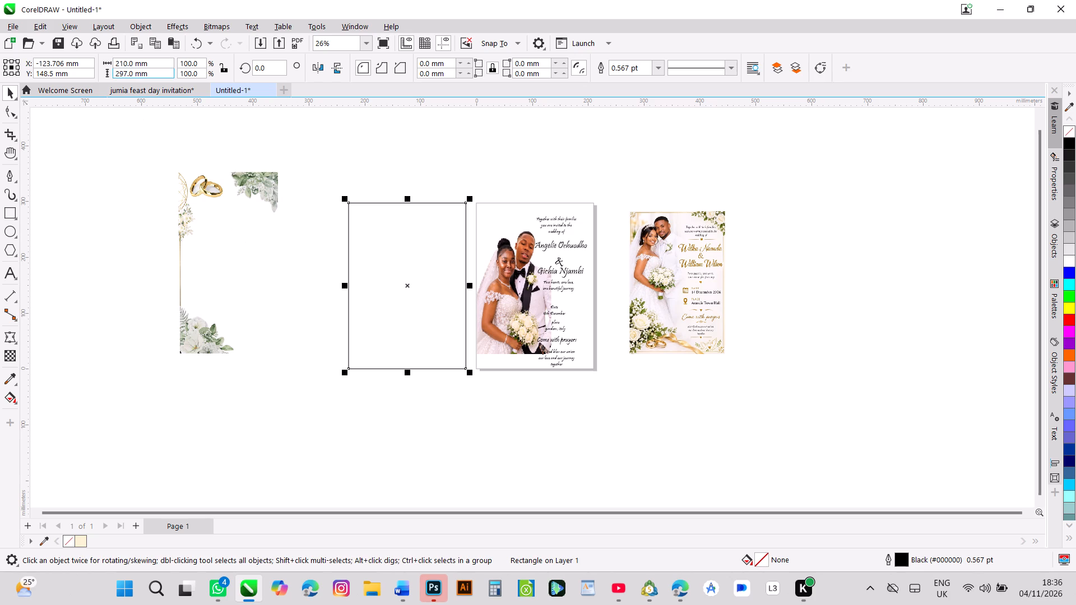
{"action": "left_click_drag", "start_coordinate": [133, 65], "coordinate": [87, 69]}
{"action": "key", "text": "ctrl+c"}
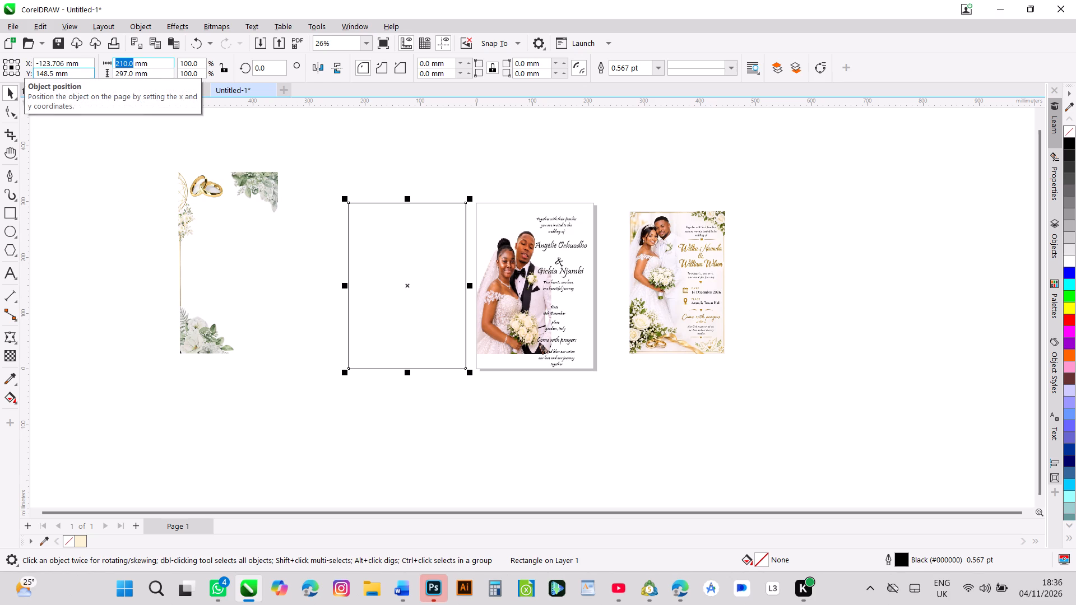
{"action": "key", "text": "ctrl+c"}
{"action": "left_click", "coordinate": [208, 220]}
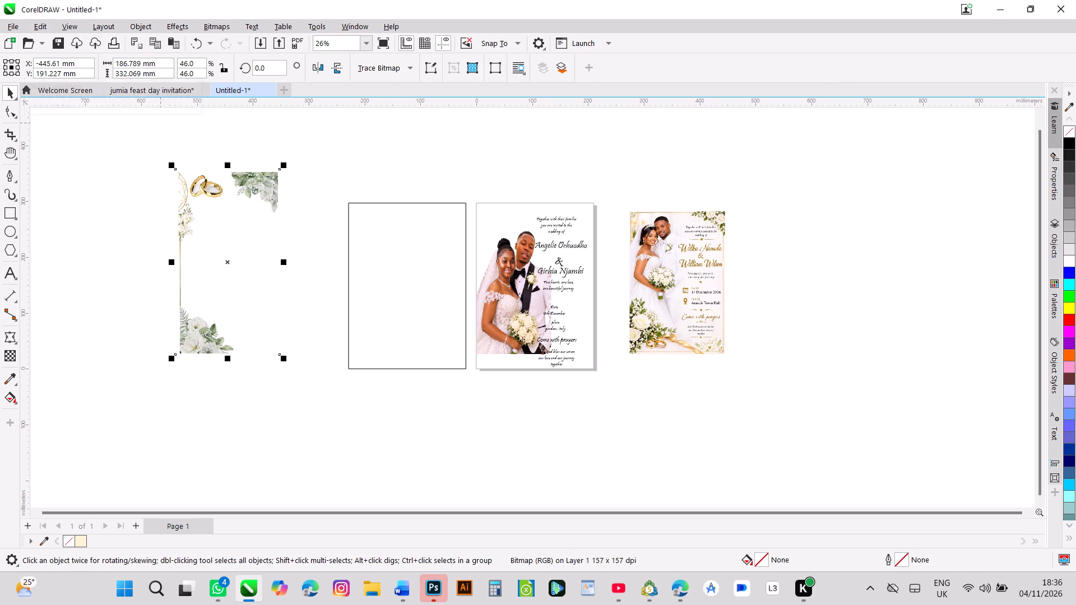
{"action": "left_click_drag", "start_coordinate": [141, 62], "coordinate": [88, 62]}
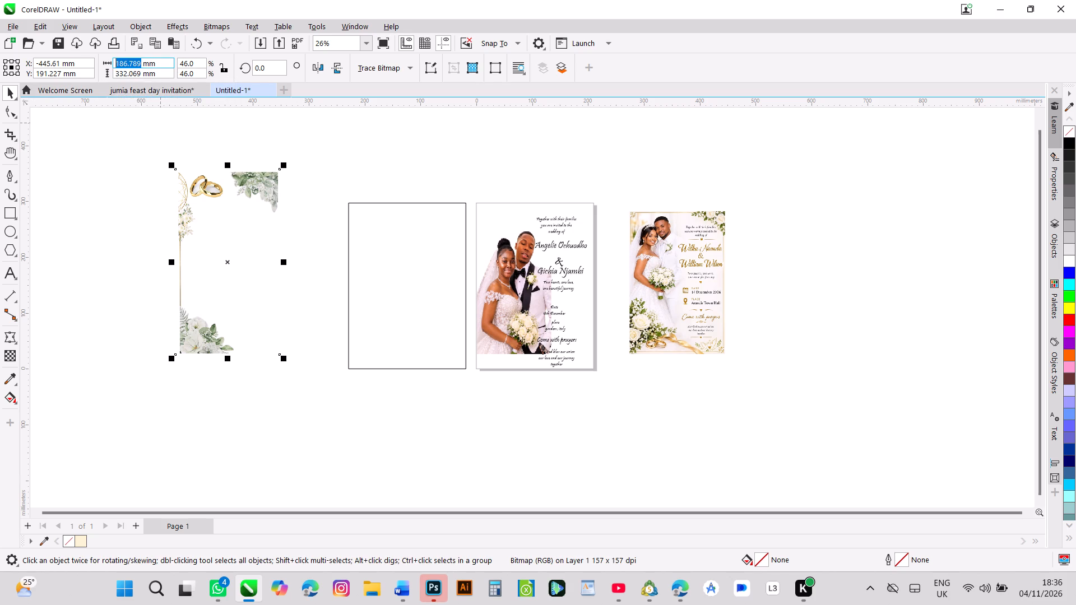
{"action": "left_click_drag", "start_coordinate": [88, 62], "coordinate": [84, 62]}
{"action": "key", "text": "ctrl+v"}
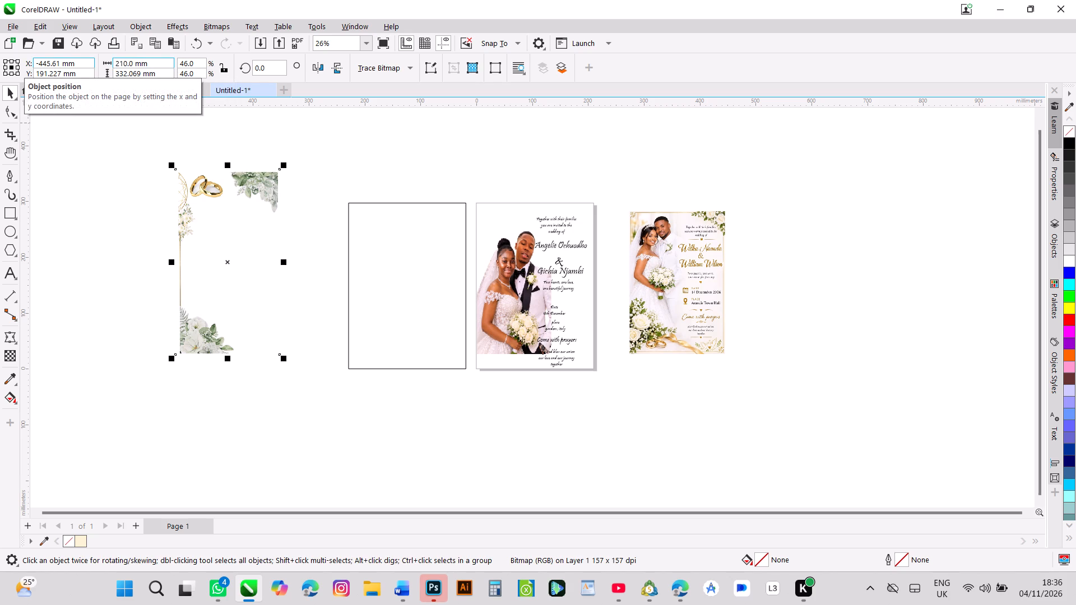
{"action": "key", "text": "Return"}
Set the floral rings collage's height to 297 mm, copying the value from the blank rectangle.
{"action": "left_click", "coordinate": [370, 288]}
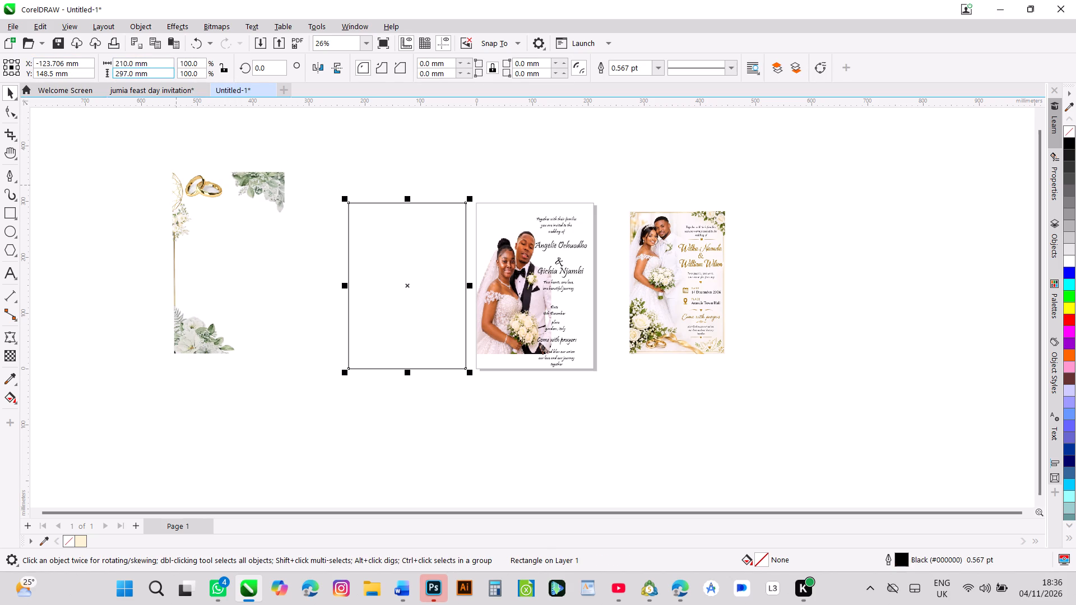
{"action": "left_click_drag", "start_coordinate": [133, 76], "coordinate": [100, 73]}
{"action": "key", "text": "ctrl+c"}
{"action": "left_click", "coordinate": [201, 157]}
{"action": "left_click", "coordinate": [206, 193]}
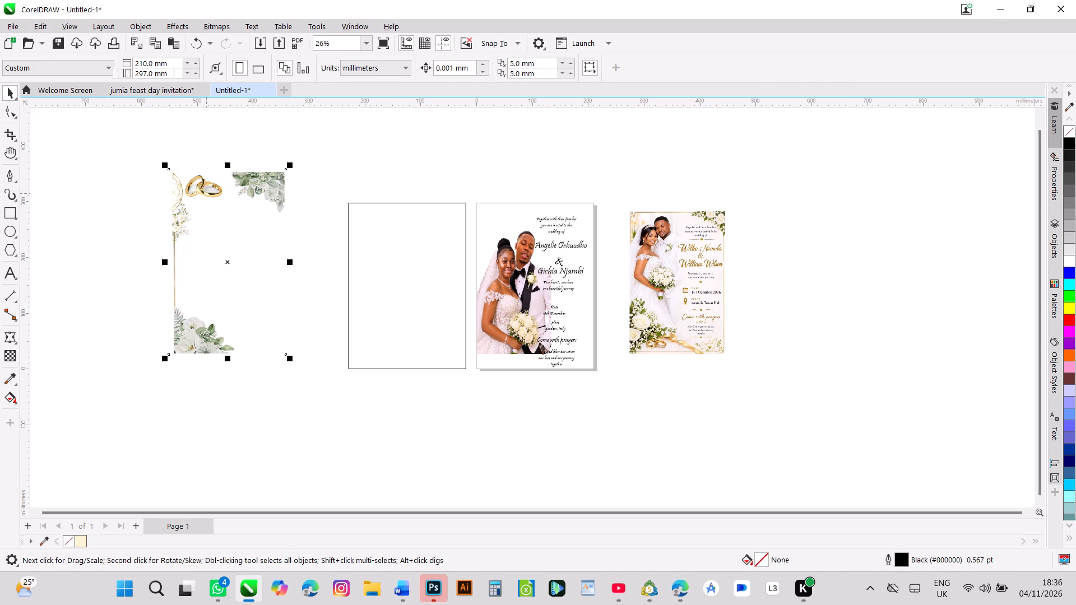
{"action": "left_click_drag", "start_coordinate": [140, 73], "coordinate": [93, 77]}
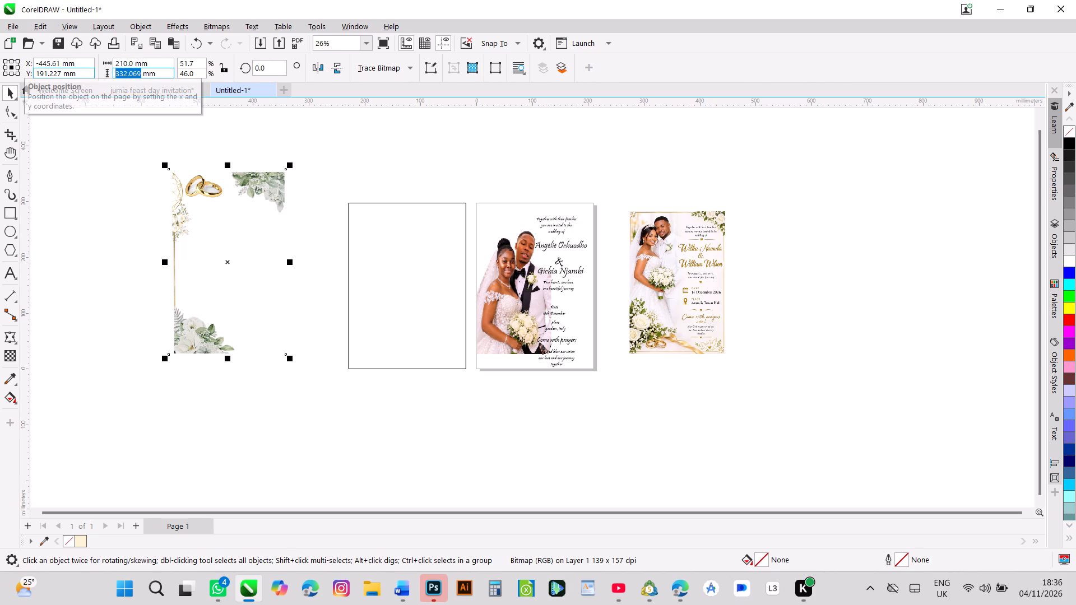
{"action": "key", "text": "v"}
{"action": "key", "text": "BackSpace"}
{"action": "key", "text": "ctrl+v"}
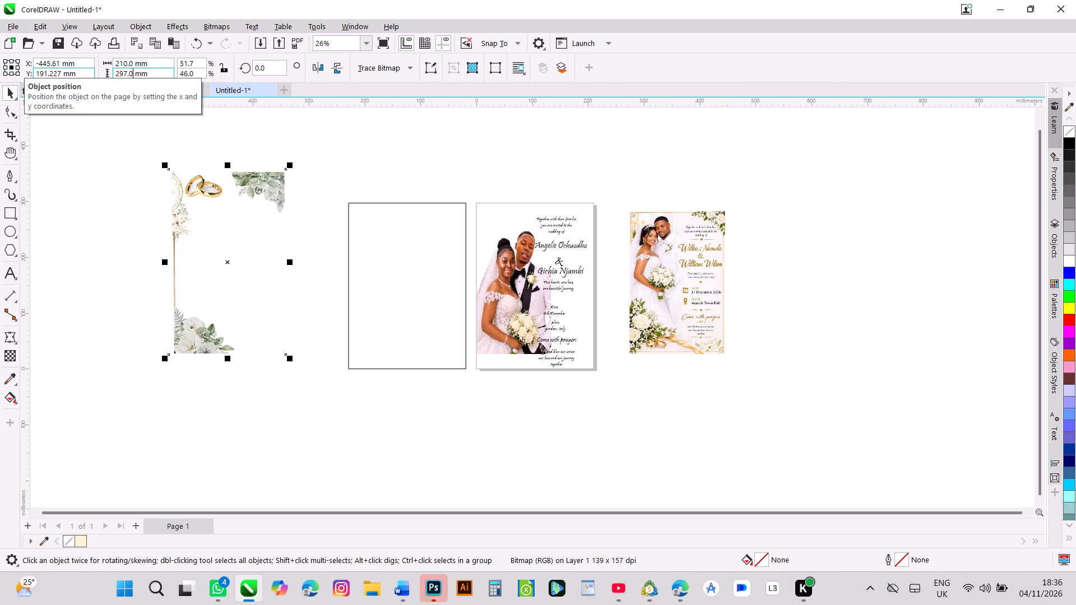
{"action": "key", "text": "Return"}
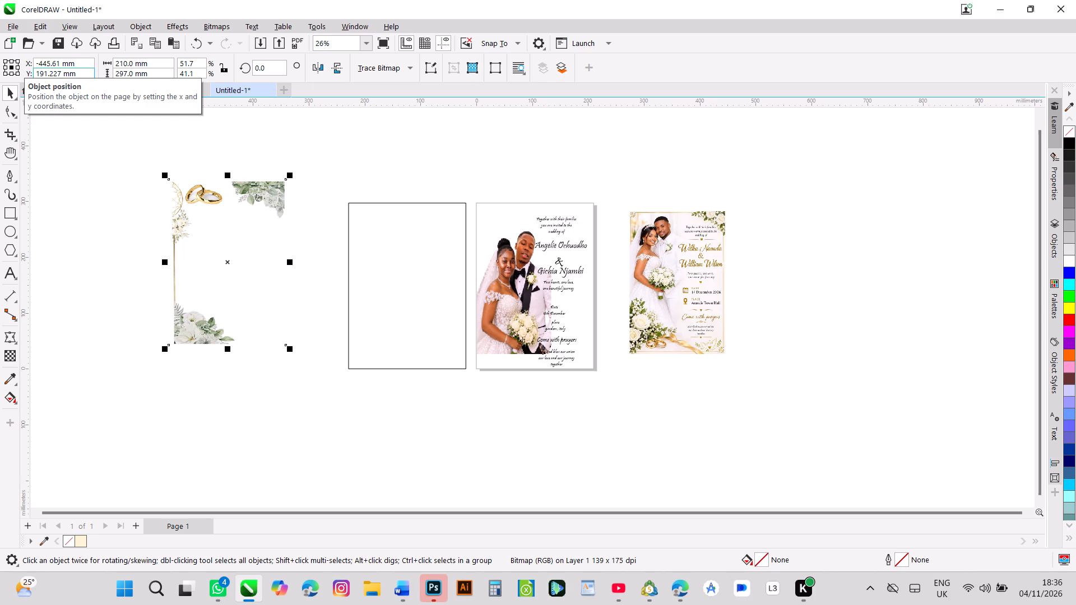
Center the floral rings collage on the page and send it behind the couple cutout and text.
{"action": "left_click", "coordinate": [381, 252]}
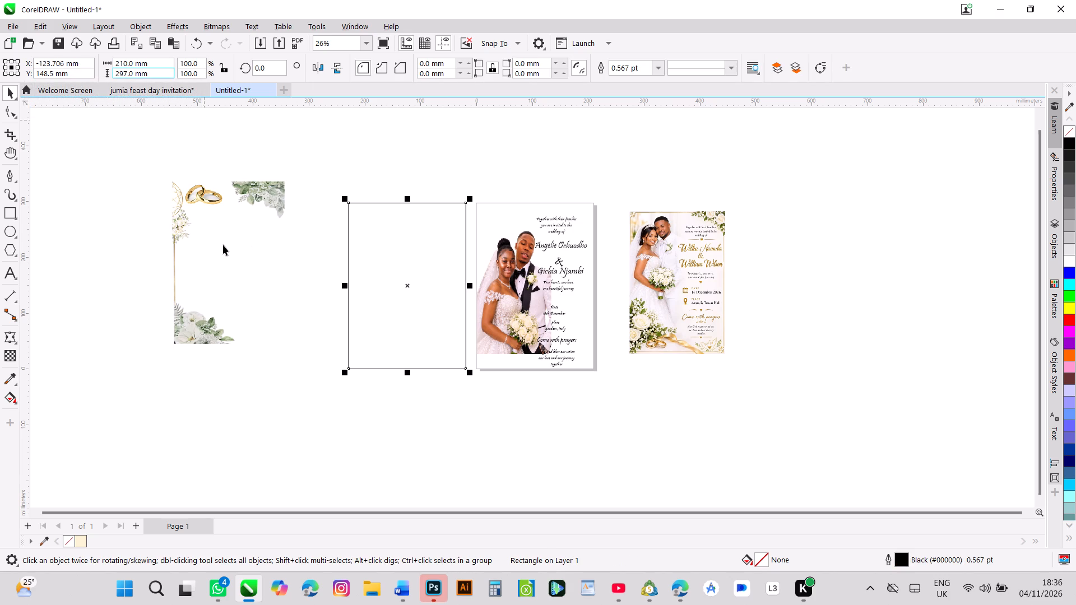
{"action": "left_click", "coordinate": [223, 245]}
{"action": "key", "text": "p"}
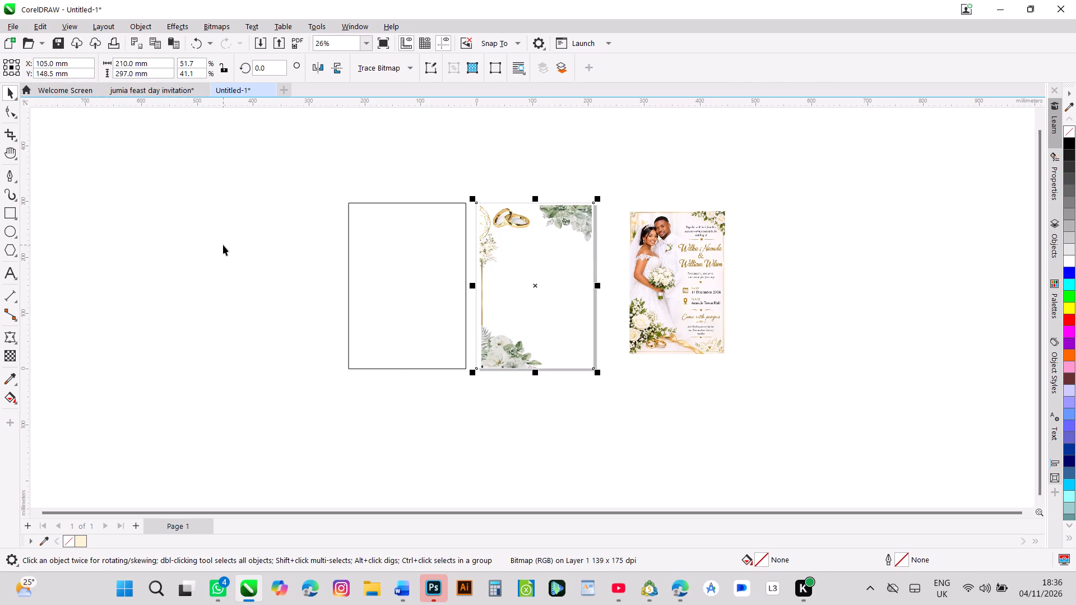
{"action": "key", "text": "ctrl+End"}
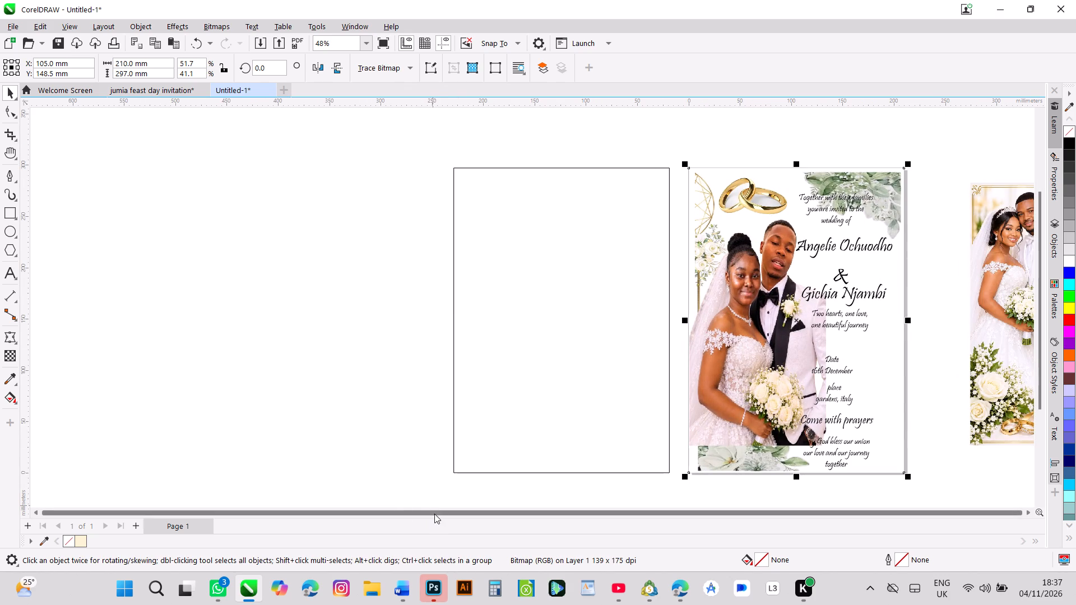
Import the background-removed golden double-heart divider from Downloads and place it, scaled down, inside the blank rectangle.
{"action": "left_click_drag", "start_coordinate": [434, 513], "coordinate": [535, 517]}
{"action": "left_click_drag", "start_coordinate": [504, 512], "coordinate": [566, 514]}
{"action": "left_click", "coordinate": [17, 22]}
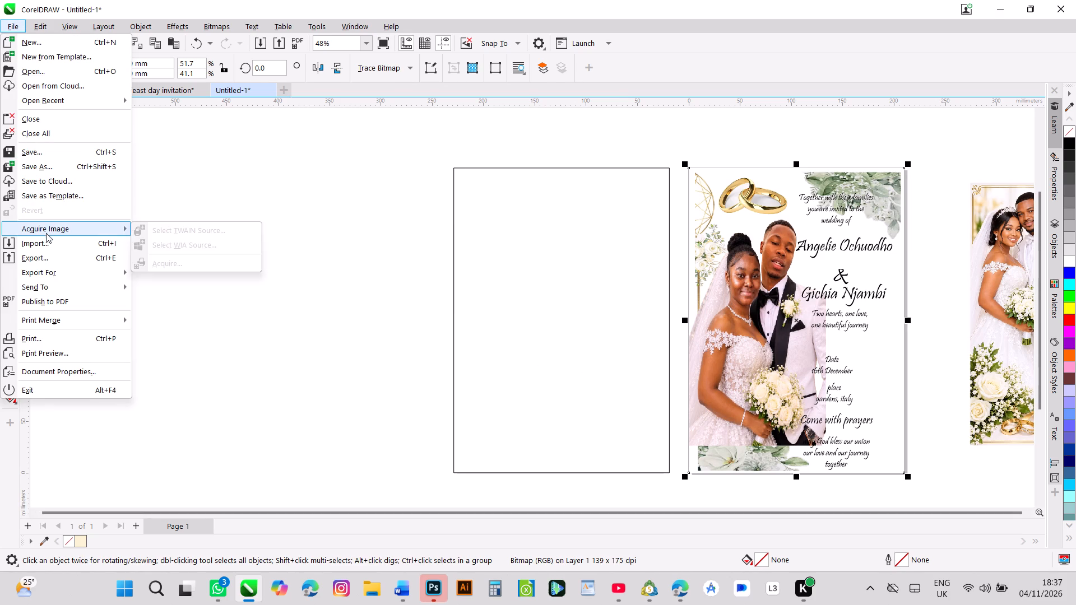
{"action": "left_click", "coordinate": [48, 248]}
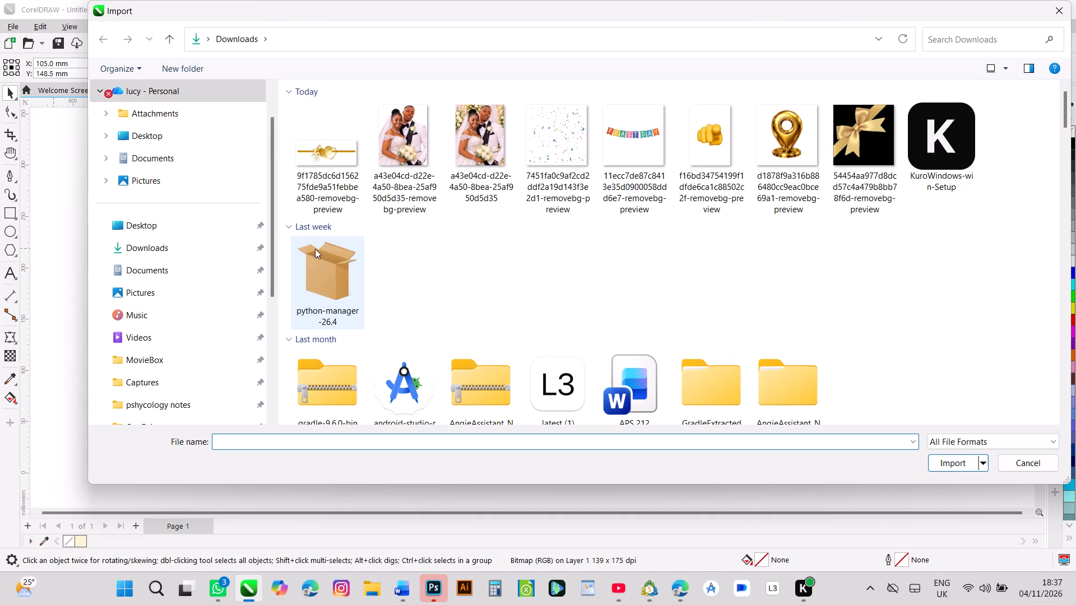
{"action": "left_click", "coordinate": [345, 168]}
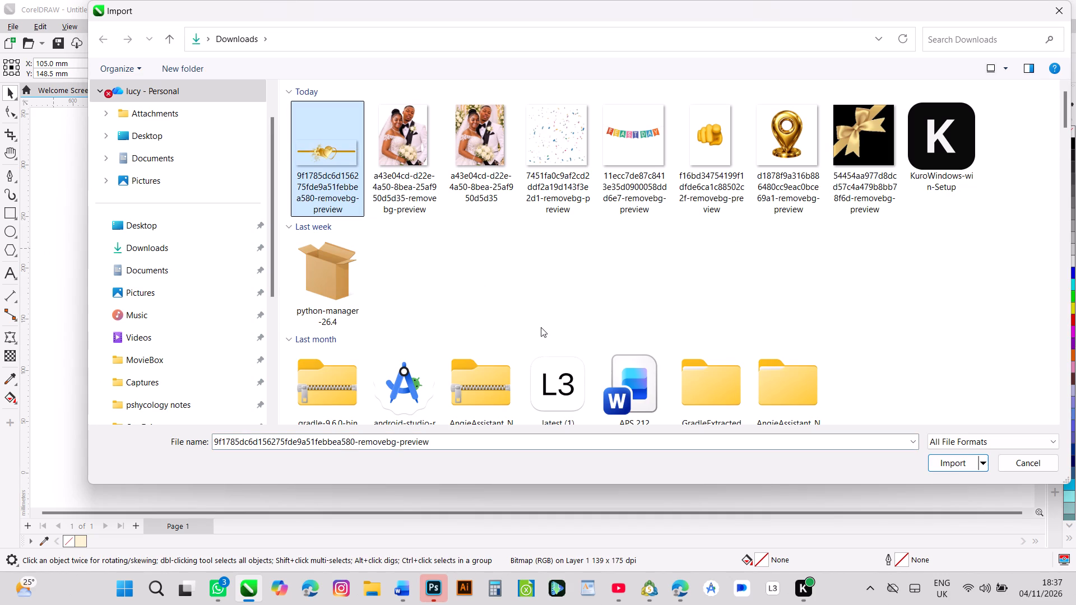
{"action": "left_click", "coordinate": [938, 458]}
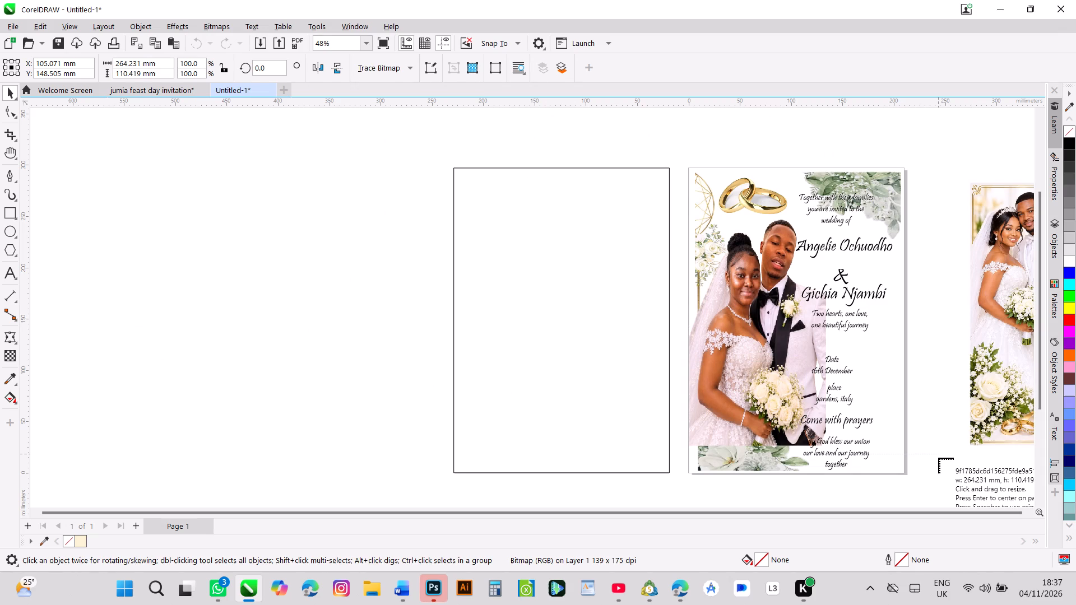
{"action": "left_click", "coordinate": [482, 224]}
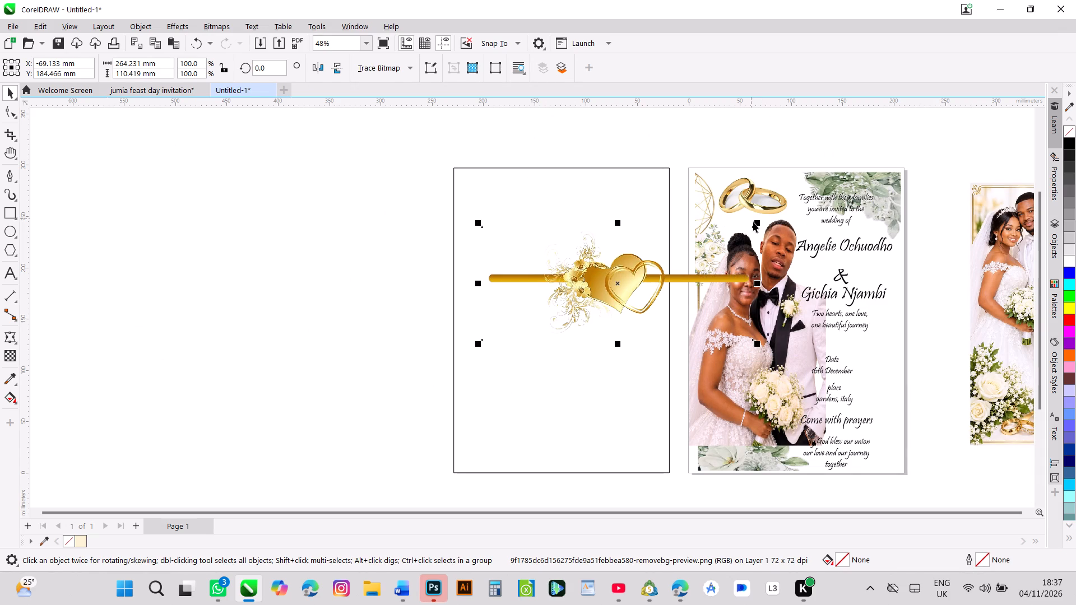
{"action": "left_click_drag", "start_coordinate": [758, 222], "coordinate": [646, 267]}
Move the floral rings collage off the page to the far side of the blank rectangle.
{"action": "left_click", "coordinate": [897, 201]}
{"action": "left_click_drag", "start_coordinate": [896, 201], "coordinate": [846, 203]}
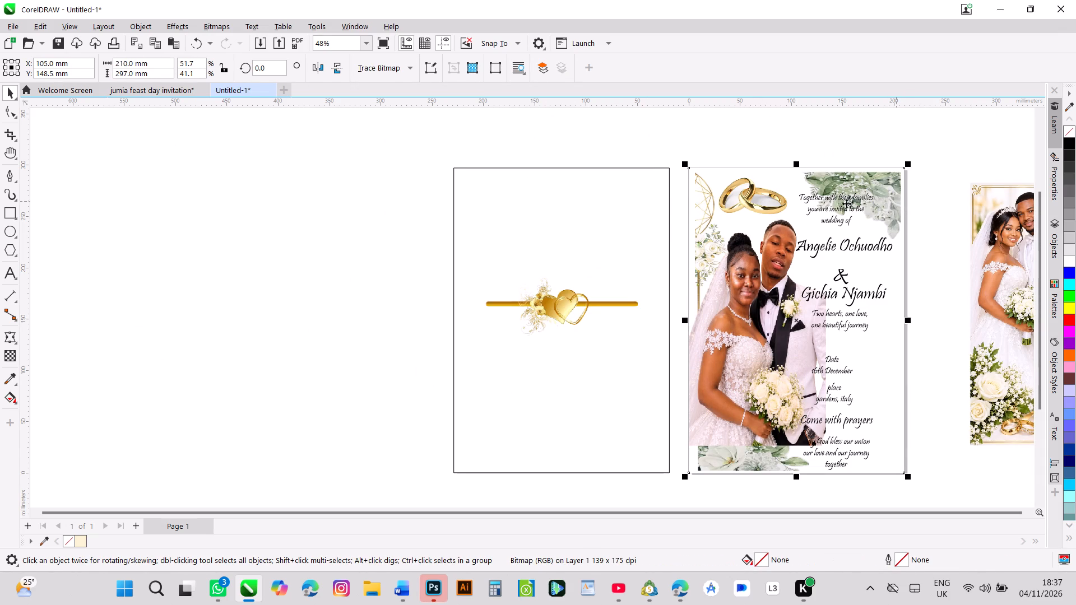
{"action": "left_click_drag", "start_coordinate": [846, 203], "coordinate": [359, 172]}
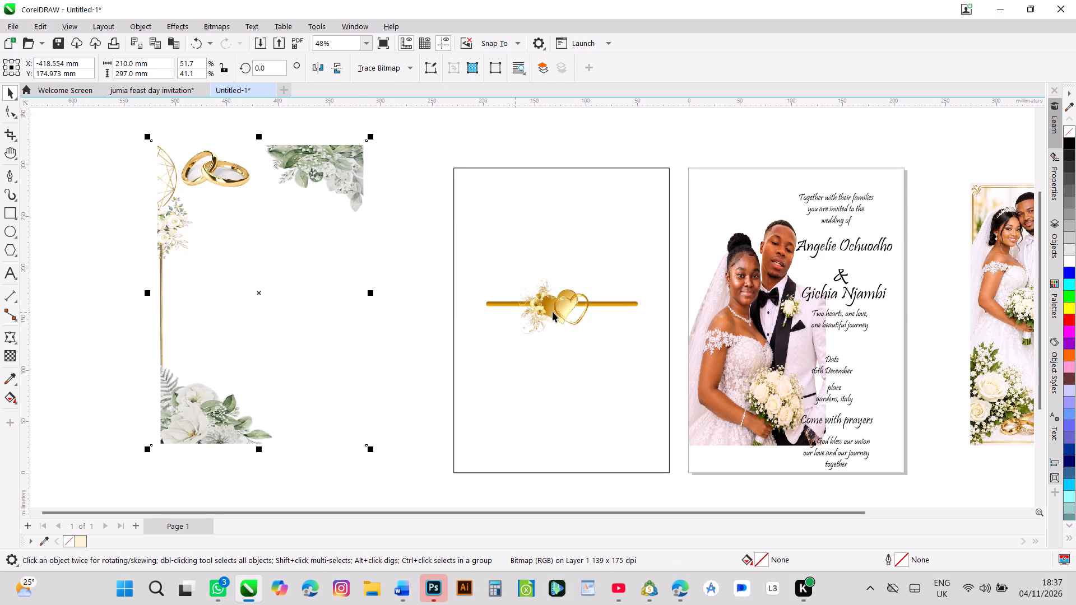
Shrink the golden heart divider to about 41 × 17 mm and place it between "wedding of" and the first name.
{"action": "left_click", "coordinate": [553, 311]}
{"action": "left_click_drag", "start_coordinate": [479, 268], "coordinate": [571, 305]}
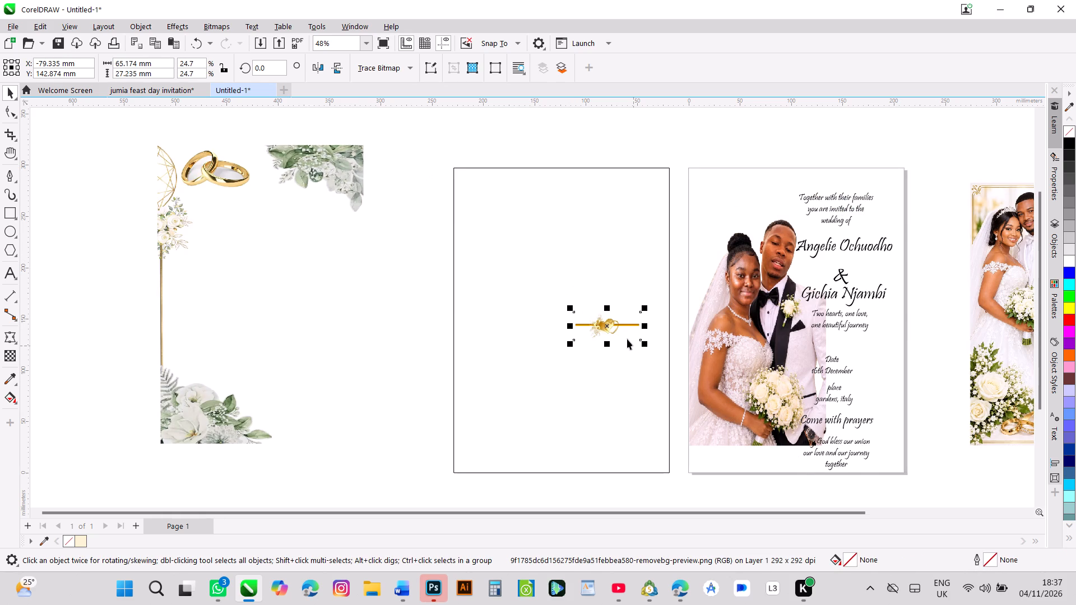
{"action": "left_click_drag", "start_coordinate": [613, 328], "coordinate": [838, 232]}
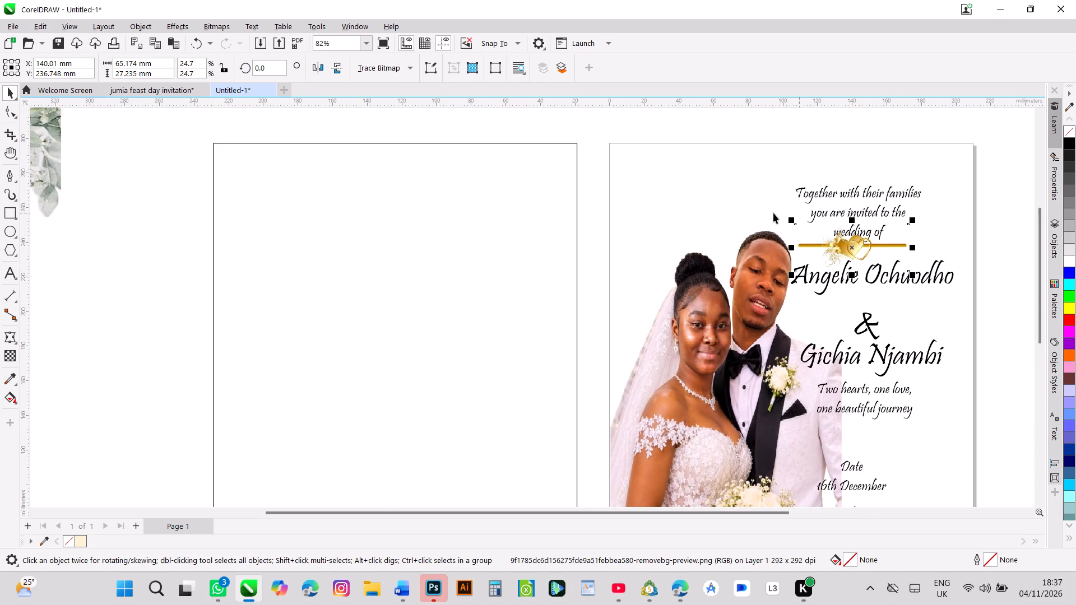
{"action": "left_click_drag", "start_coordinate": [789, 216], "coordinate": [813, 231]}
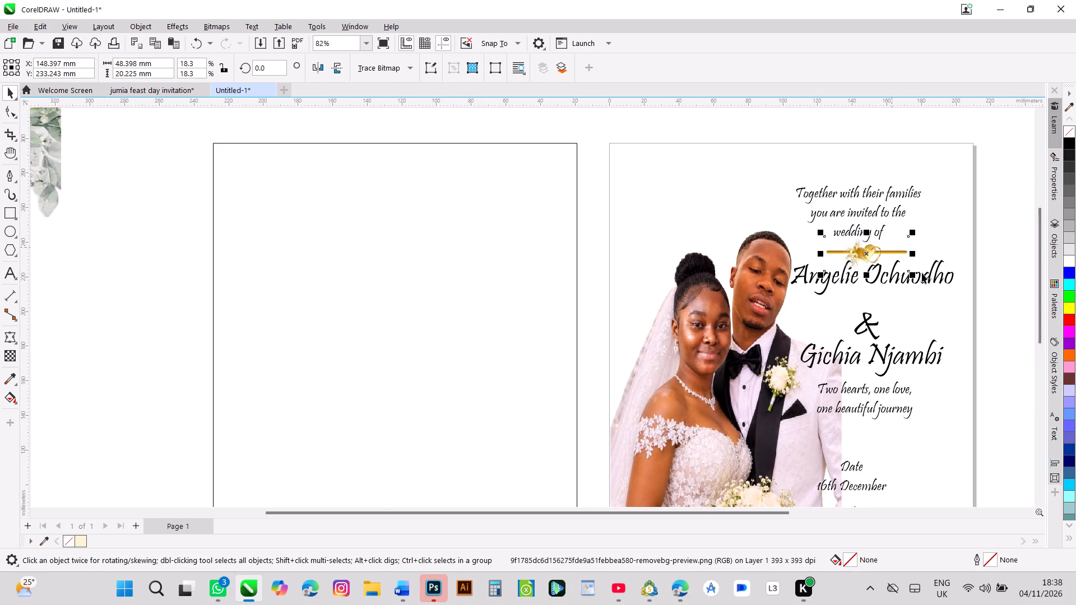
{"action": "left_click_drag", "start_coordinate": [914, 277], "coordinate": [910, 273]}
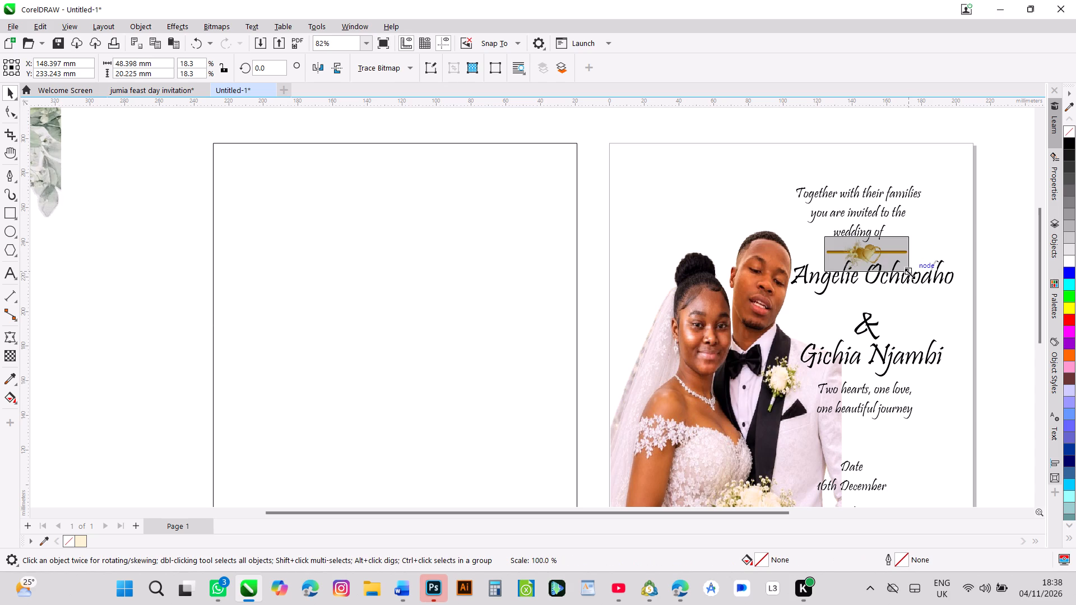
{"action": "left_click_drag", "start_coordinate": [910, 273], "coordinate": [907, 273]}
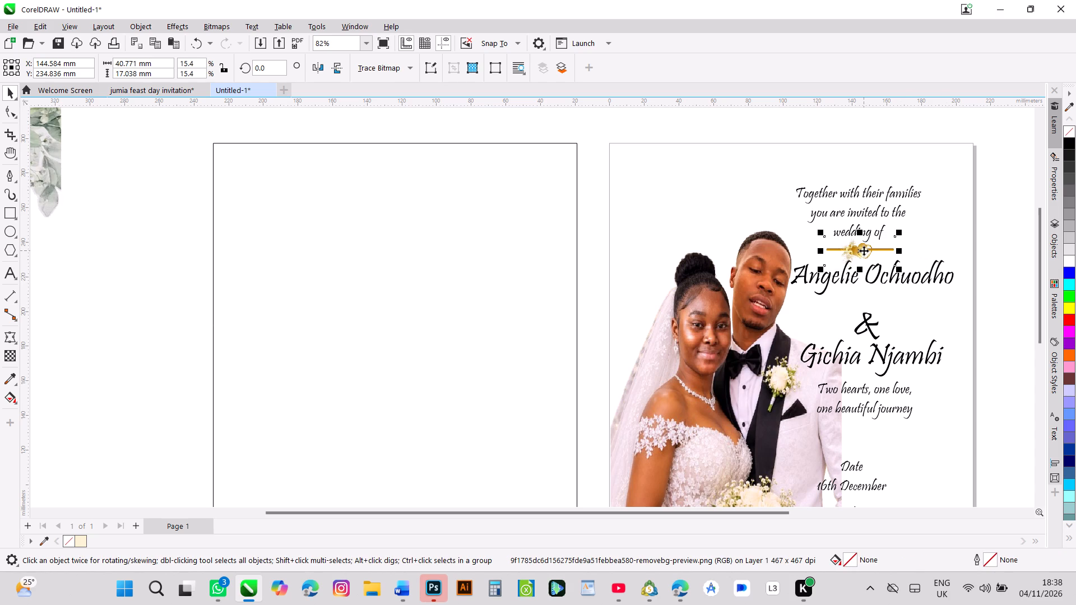
Duplicate the golden divider beneath the second name and again between "one beautiful journey" and "Date".
{"action": "left_click_drag", "start_coordinate": [864, 250], "coordinate": [861, 376]}
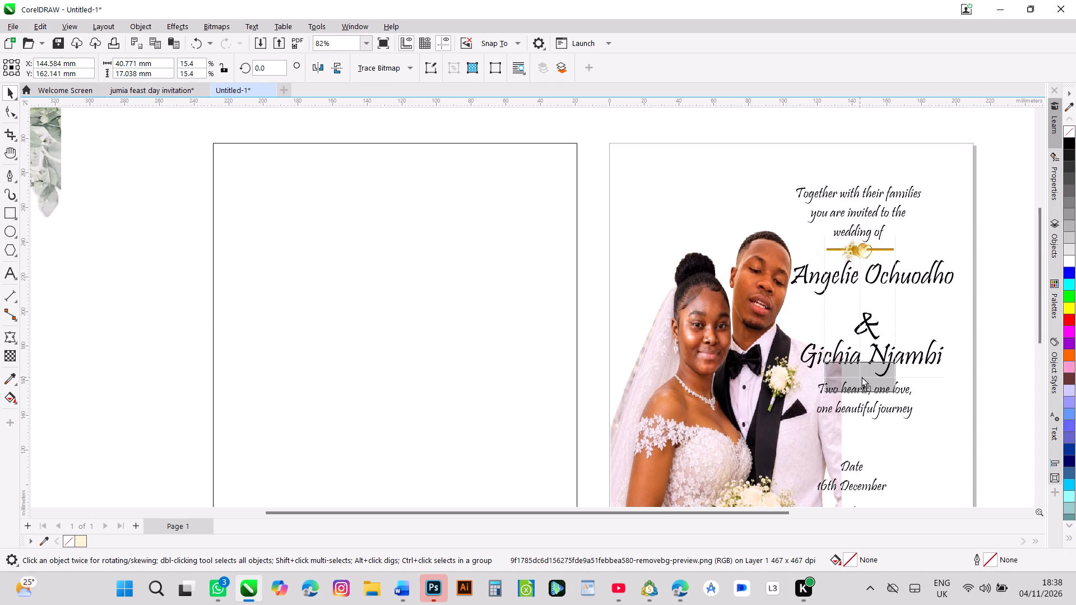
{"action": "left_click_drag", "start_coordinate": [861, 376], "coordinate": [871, 370]}
{"action": "right_click", "coordinate": [871, 370]}
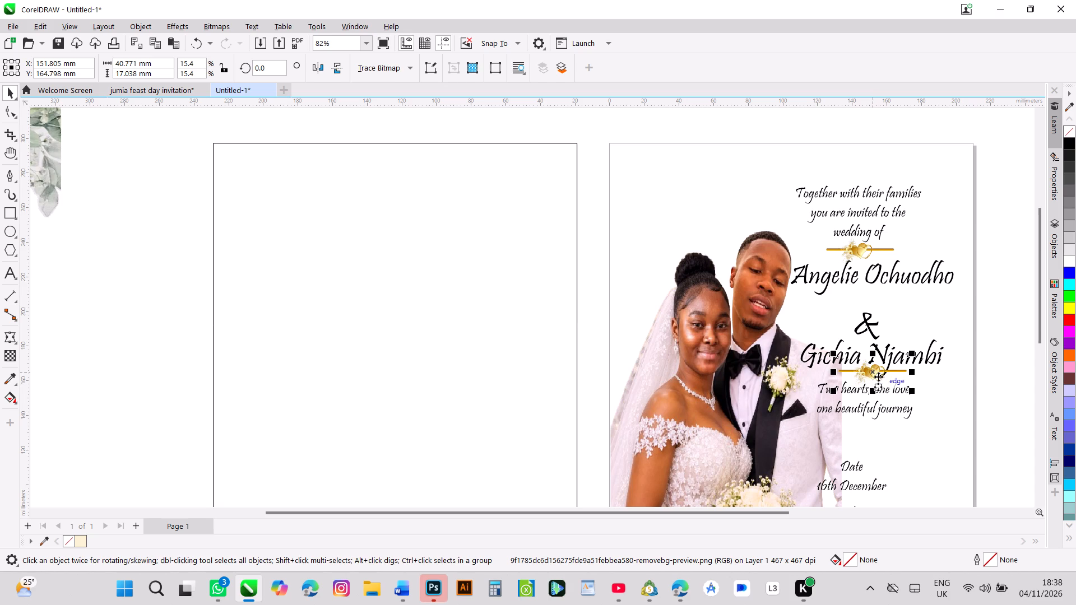
{"action": "left_click_drag", "start_coordinate": [875, 371], "coordinate": [874, 441]}
{"action": "right_click", "coordinate": [874, 441]}
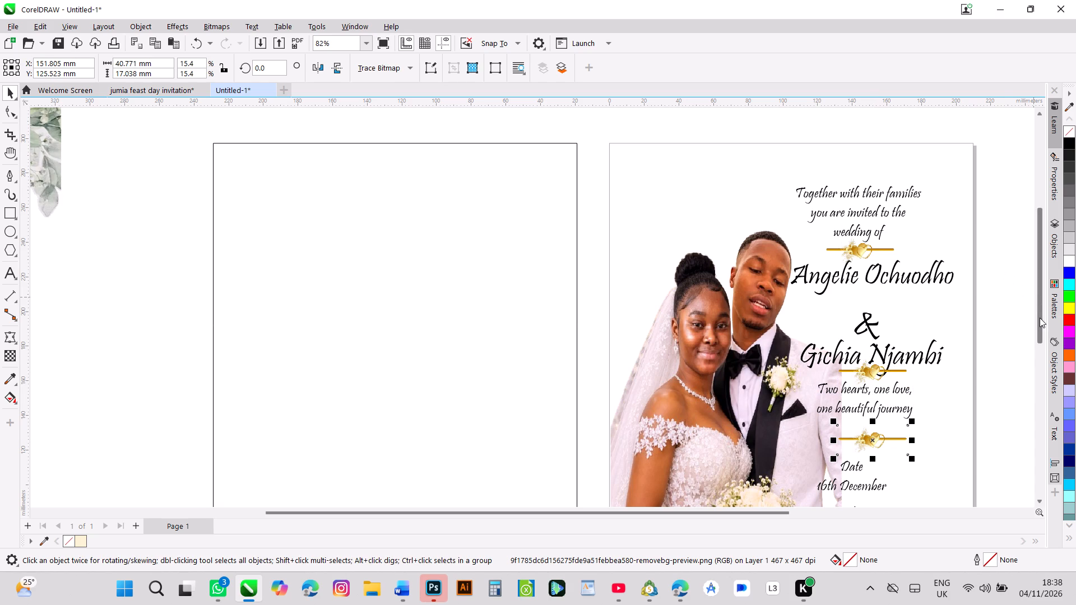
Duplicate the golden divider above and below the "Come with prayers" line.
{"action": "left_click_drag", "start_coordinate": [1040, 318], "coordinate": [1045, 384]}
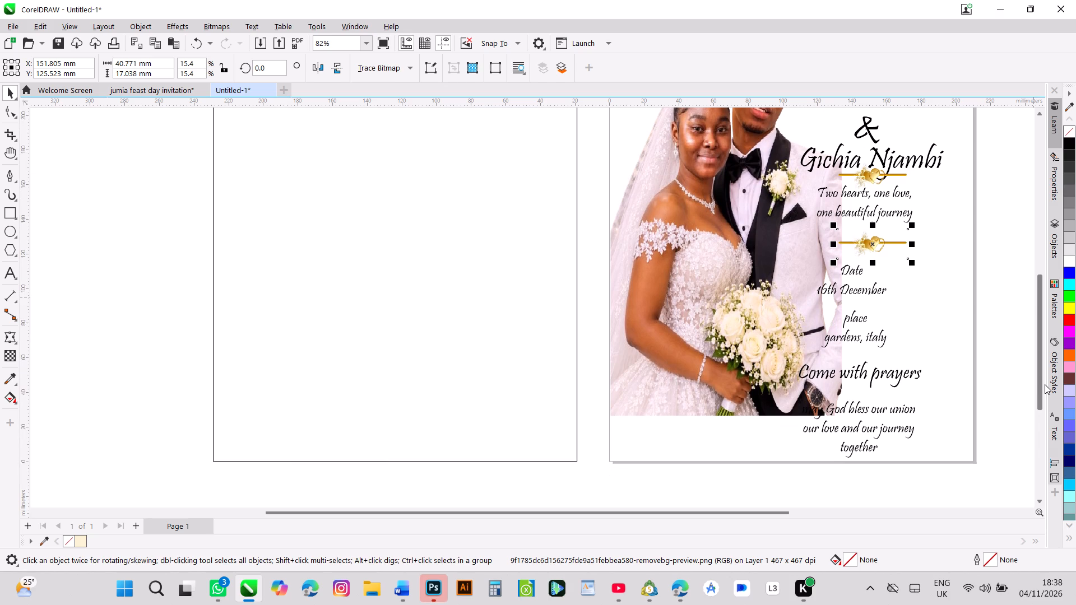
{"action": "left_click_drag", "start_coordinate": [1045, 384], "coordinate": [1049, 398]}
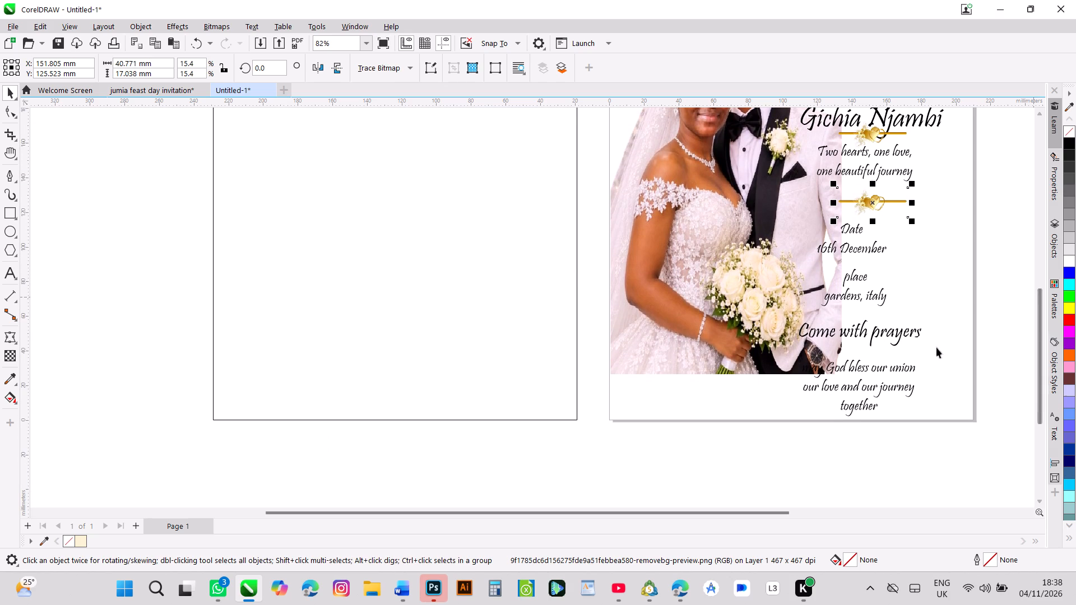
{"action": "left_click_drag", "start_coordinate": [876, 200], "coordinate": [876, 241]}
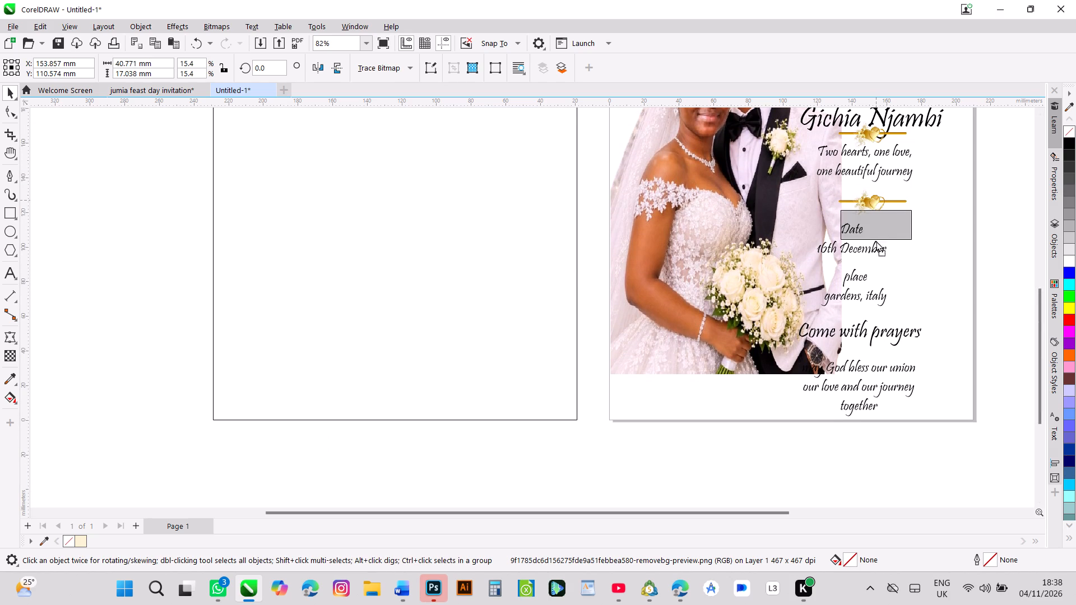
{"action": "left_click_drag", "start_coordinate": [876, 241], "coordinate": [862, 313]}
{"action": "right_click", "coordinate": [862, 313]}
{"action": "left_click_drag", "start_coordinate": [876, 309], "coordinate": [882, 339]}
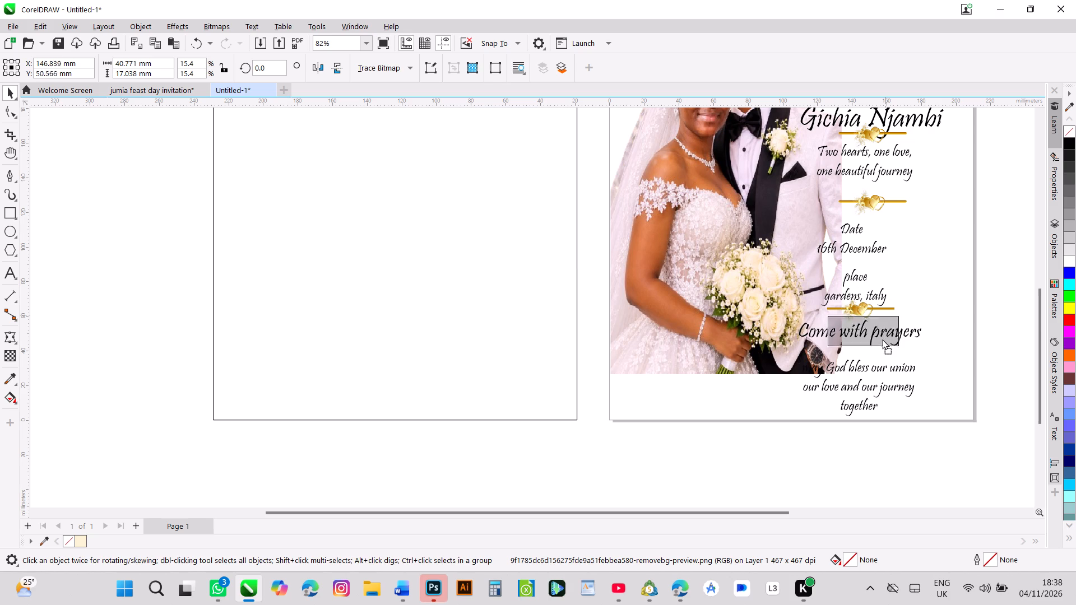
{"action": "left_click_drag", "start_coordinate": [882, 339], "coordinate": [884, 350]}
{"action": "right_click", "coordinate": [884, 350]}
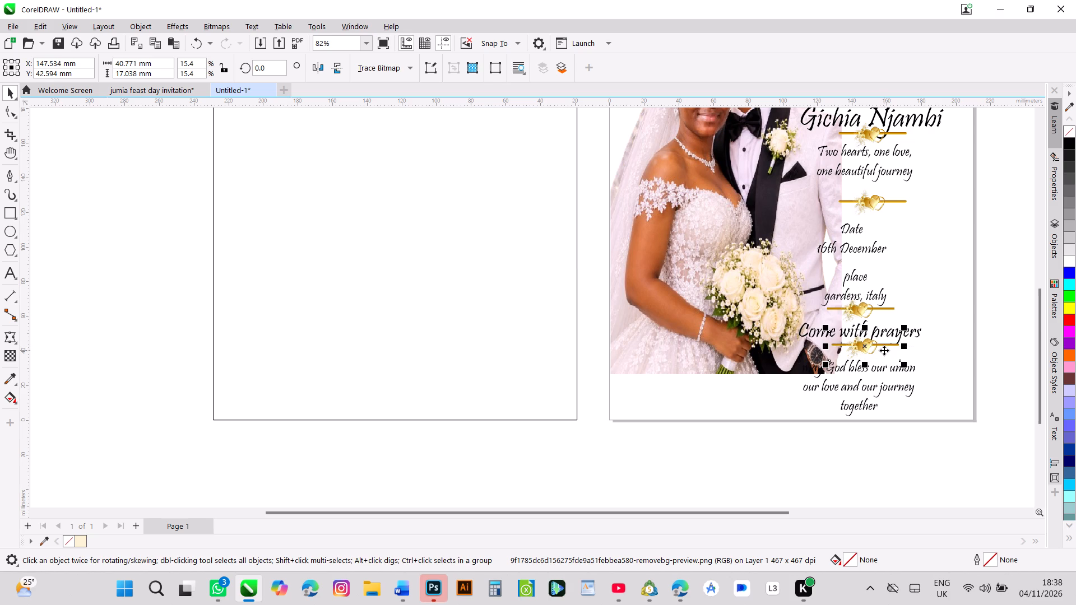
Narrow the couple cutout to about 119 mm wide, keeping its height and the edge along the page border.
{"action": "left_click", "coordinate": [177, 153]}
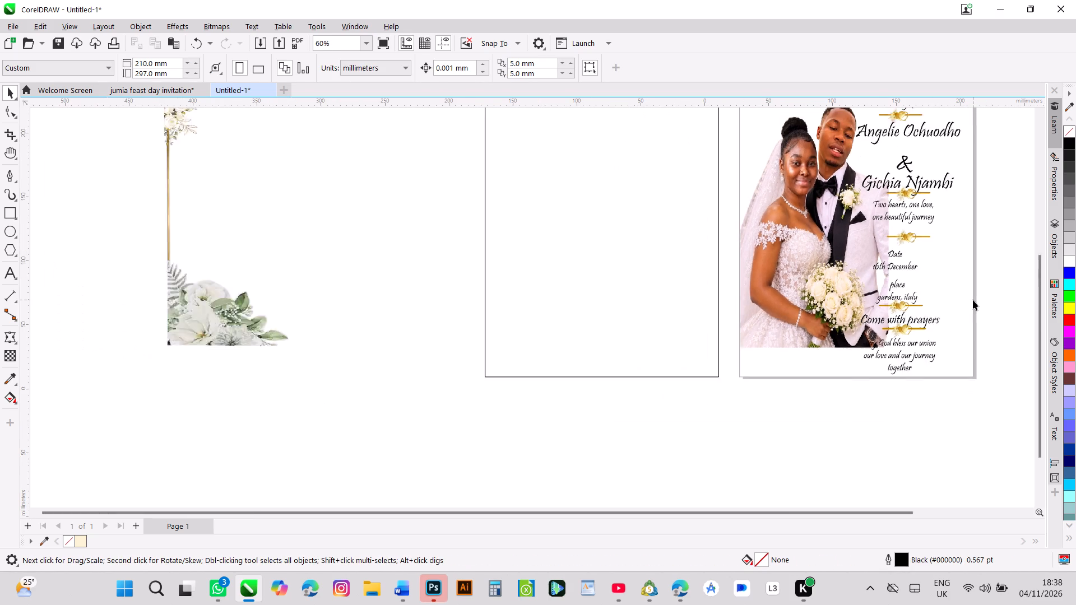
{"action": "left_click", "coordinate": [816, 219]}
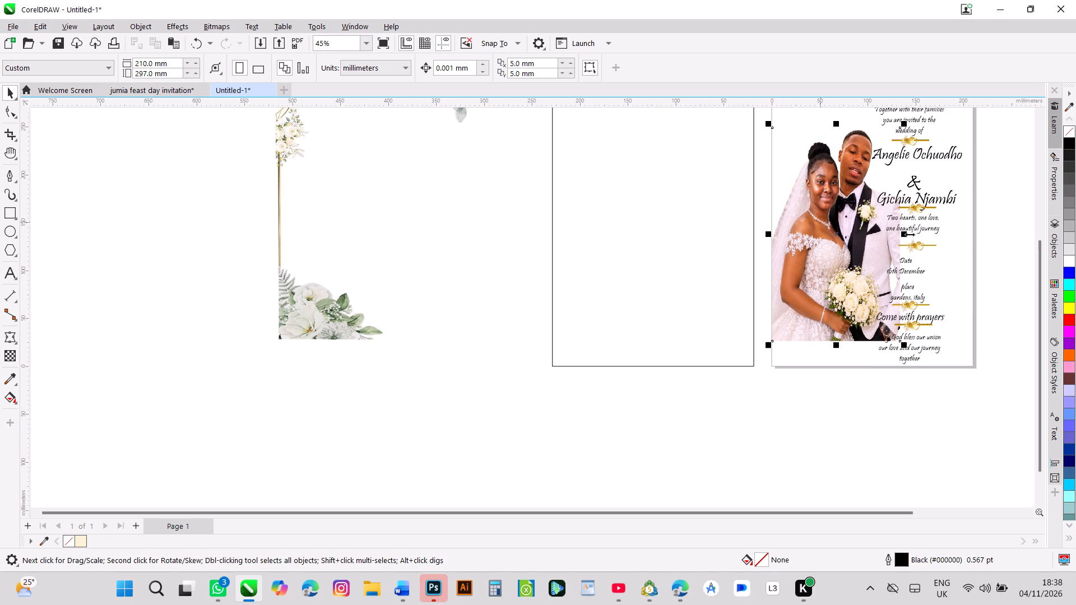
{"action": "left_click_drag", "start_coordinate": [905, 234], "coordinate": [893, 235]}
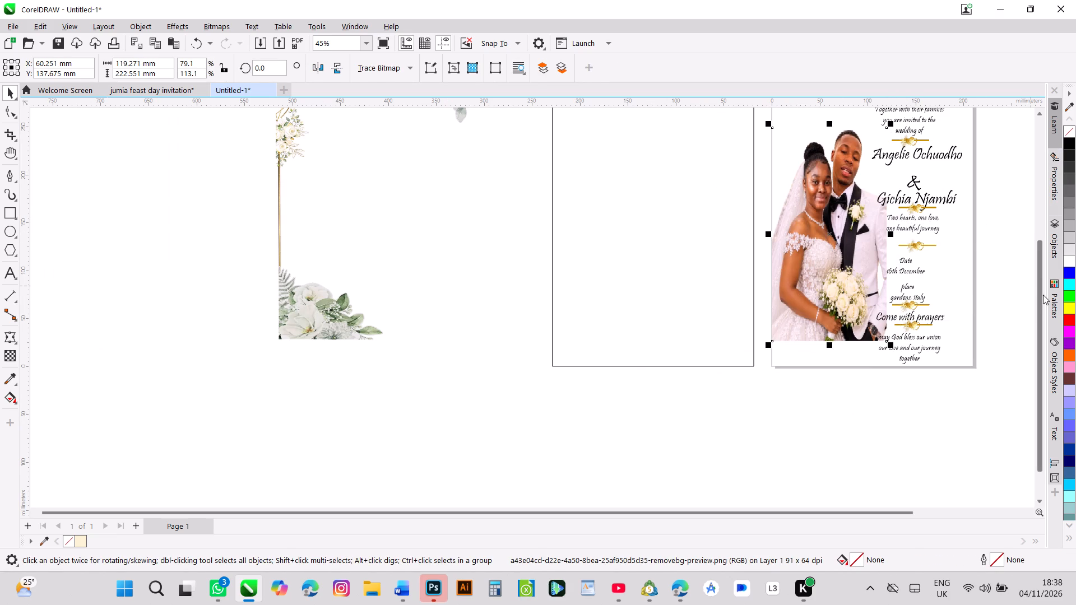
{"action": "left_click_drag", "start_coordinate": [1043, 287], "coordinate": [1038, 257]}
{"action": "left_click_drag", "start_coordinate": [1038, 256], "coordinate": [1038, 250]}
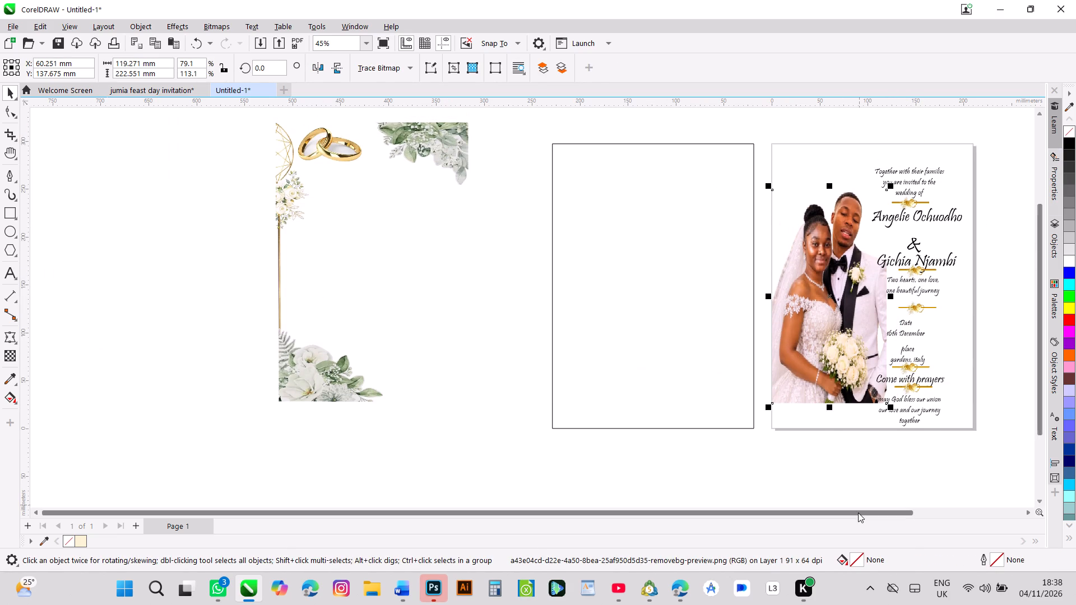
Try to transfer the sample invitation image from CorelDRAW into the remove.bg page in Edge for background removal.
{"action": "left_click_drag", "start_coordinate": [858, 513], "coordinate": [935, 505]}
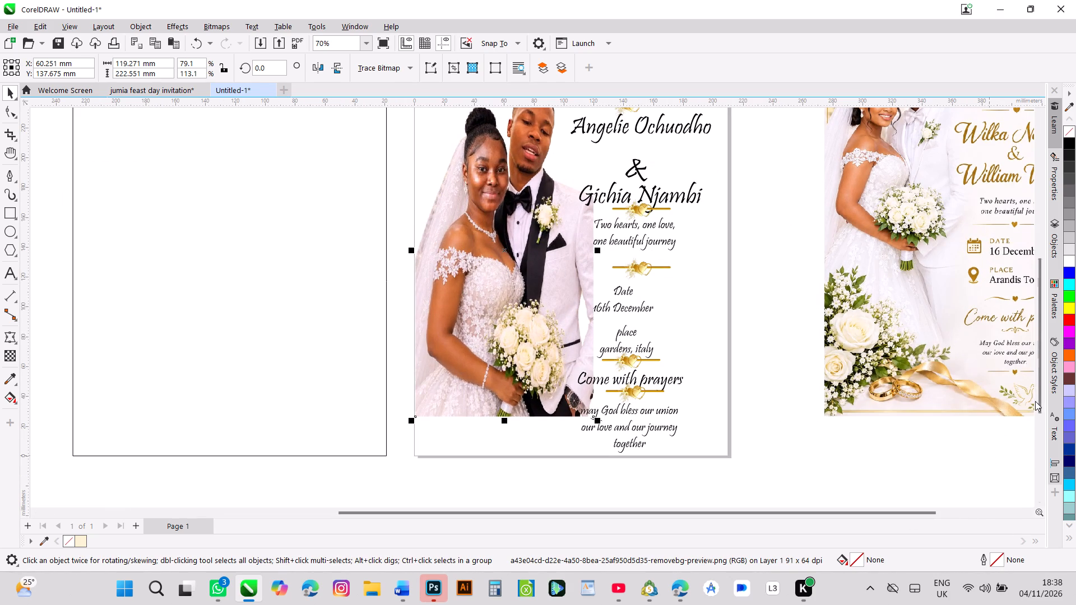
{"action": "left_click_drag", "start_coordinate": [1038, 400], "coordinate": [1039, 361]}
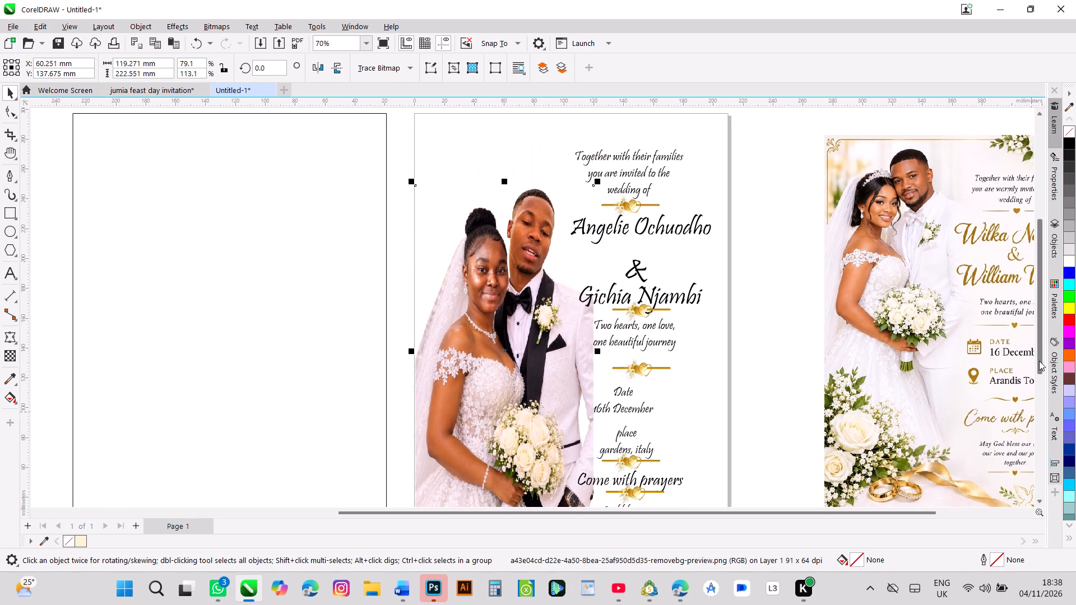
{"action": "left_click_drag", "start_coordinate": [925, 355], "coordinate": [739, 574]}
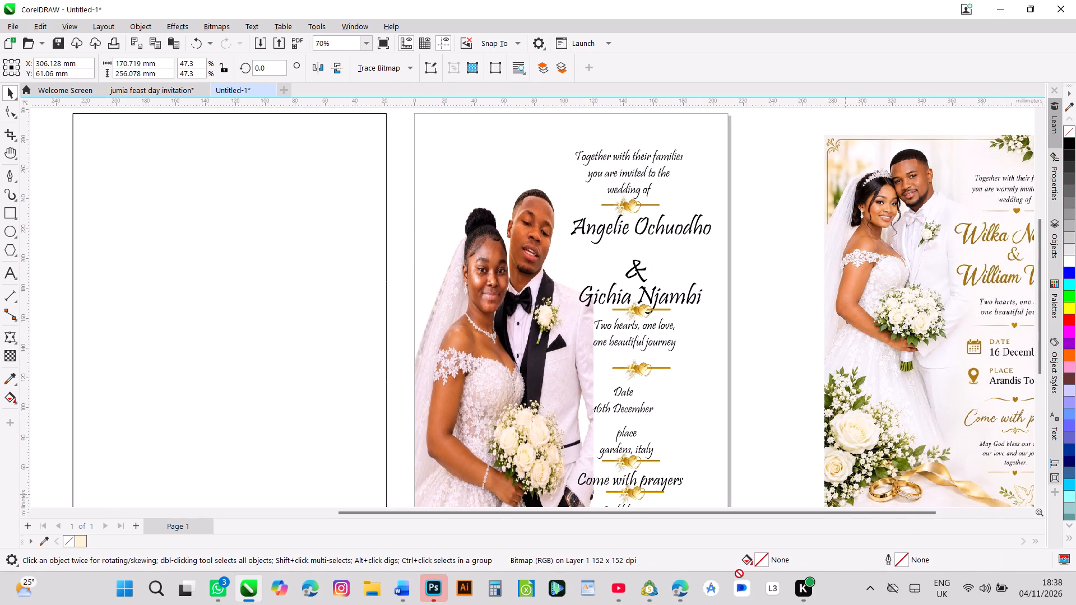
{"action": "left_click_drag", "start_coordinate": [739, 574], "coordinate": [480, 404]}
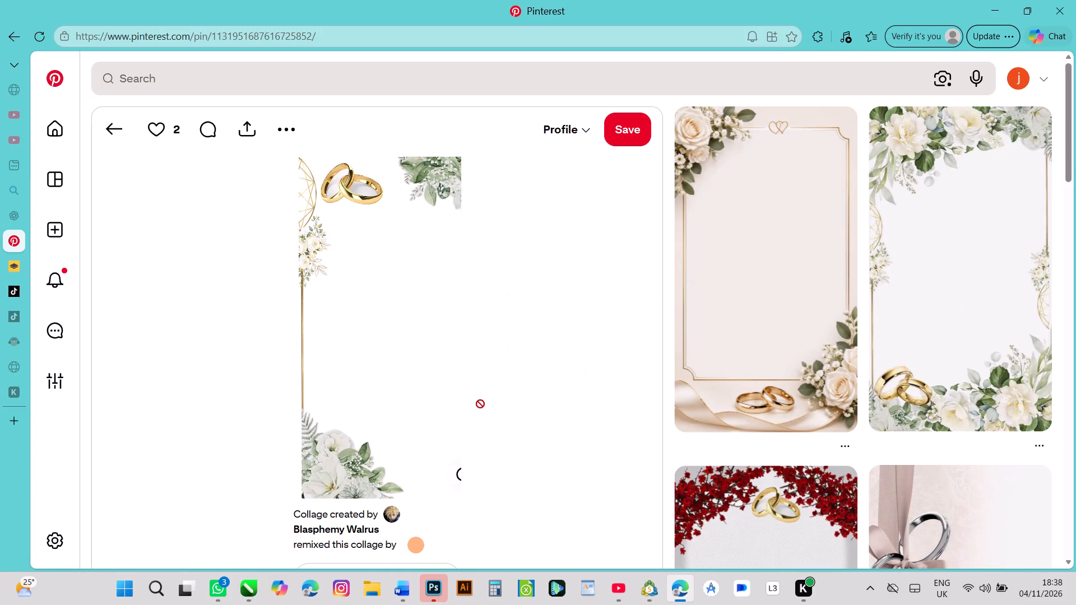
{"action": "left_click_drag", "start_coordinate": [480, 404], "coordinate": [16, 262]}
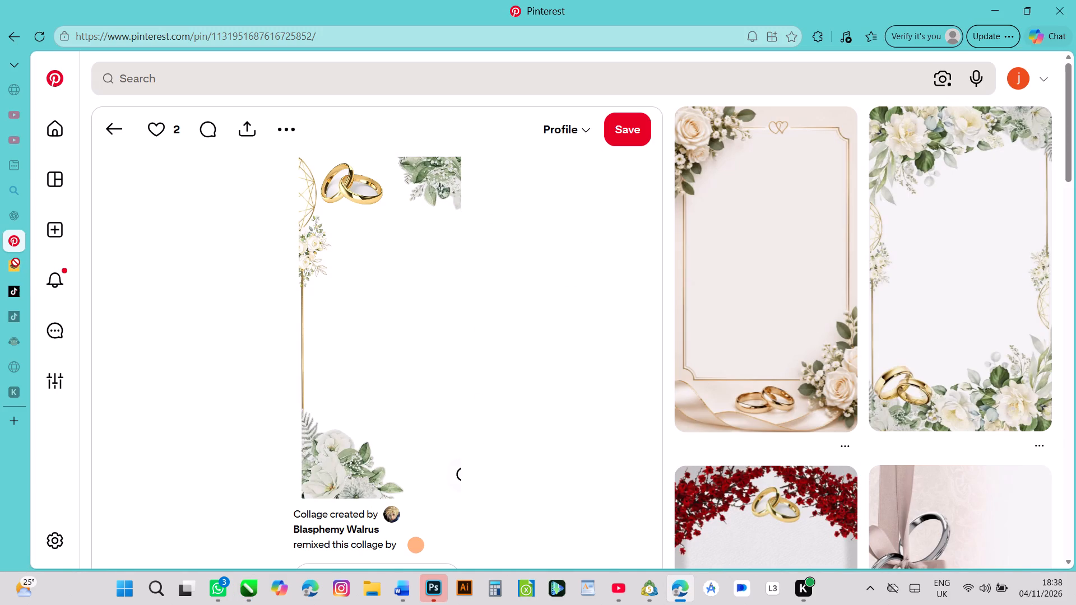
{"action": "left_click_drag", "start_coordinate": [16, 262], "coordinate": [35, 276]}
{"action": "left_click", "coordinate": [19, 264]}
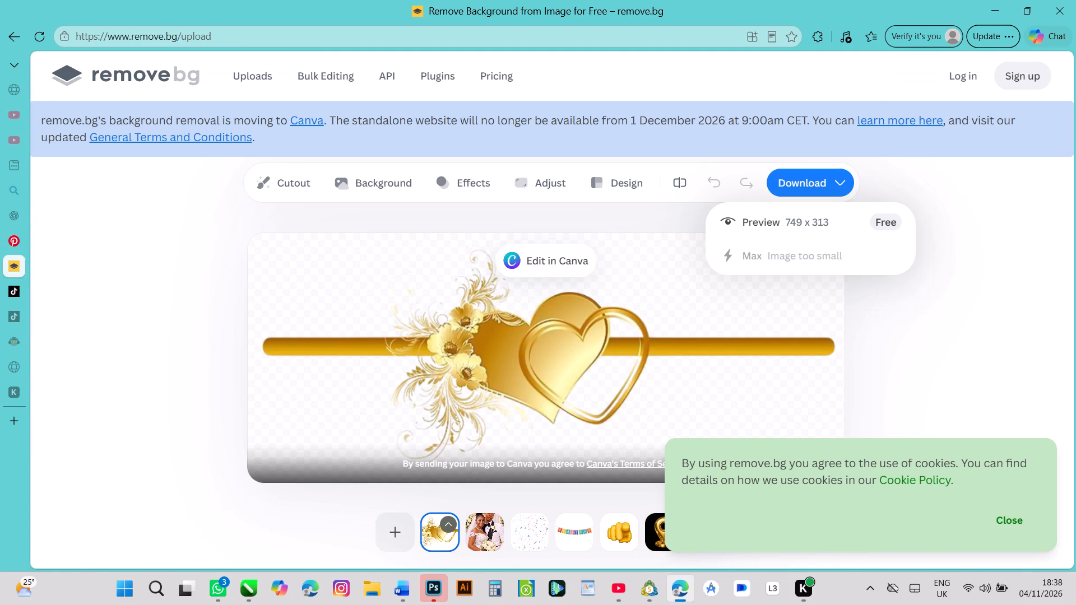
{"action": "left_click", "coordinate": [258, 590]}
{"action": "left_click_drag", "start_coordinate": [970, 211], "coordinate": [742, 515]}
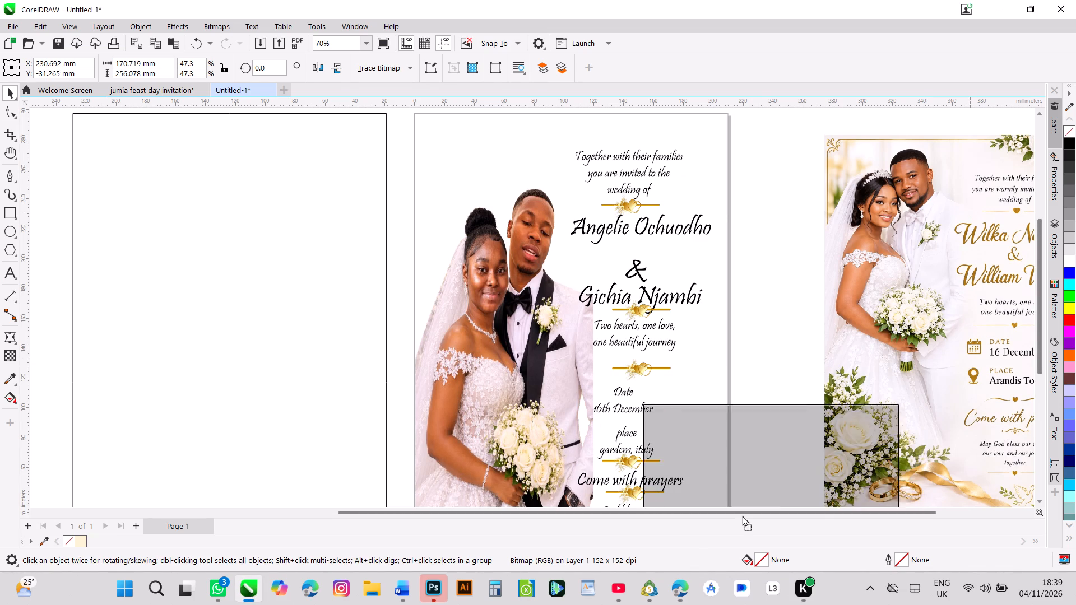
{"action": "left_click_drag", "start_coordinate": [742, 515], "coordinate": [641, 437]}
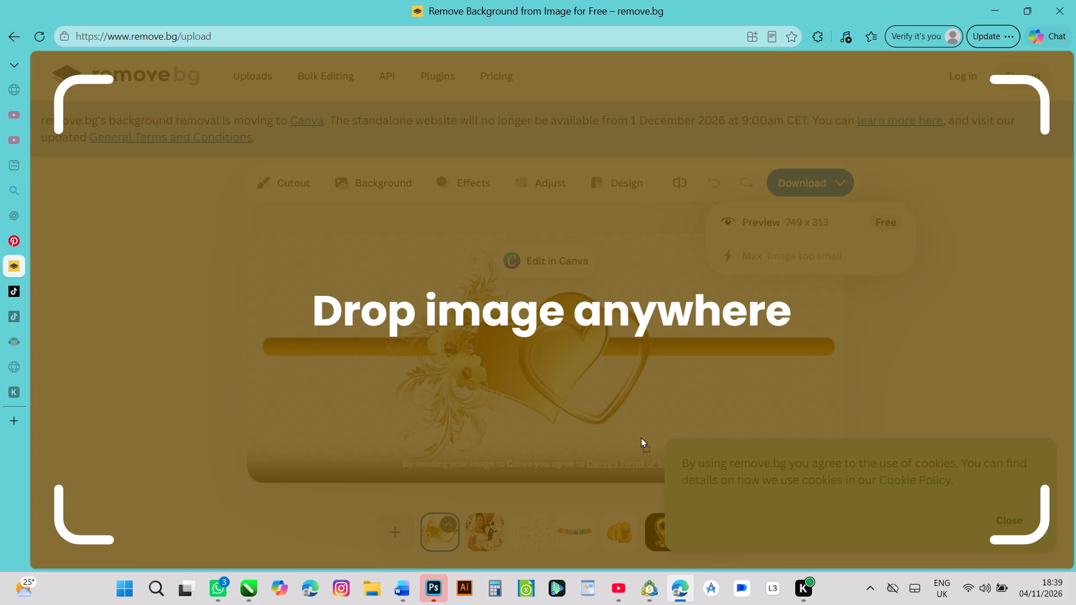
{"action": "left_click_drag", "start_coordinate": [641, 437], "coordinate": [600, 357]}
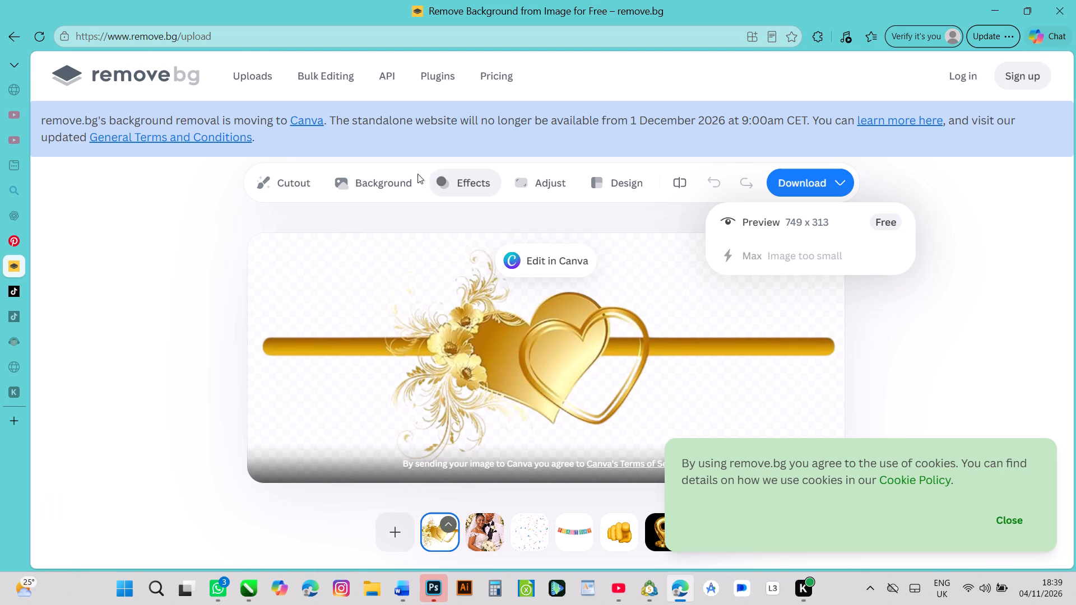
Select the couple photo among the uploaded images in remove.bg.
{"action": "left_click", "coordinate": [402, 175]}
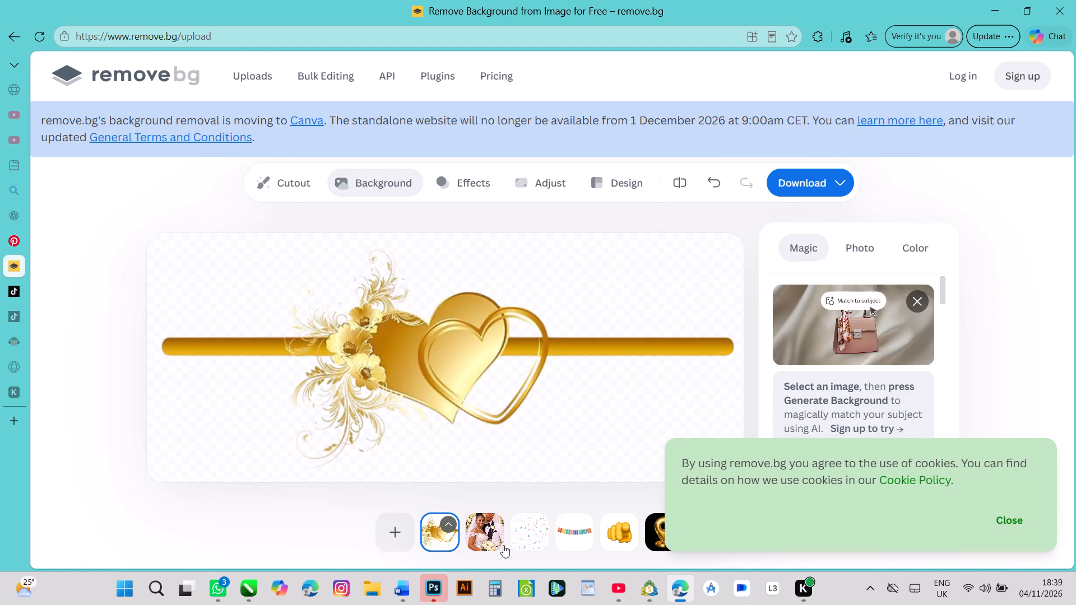
{"action": "left_click", "coordinate": [497, 529]}
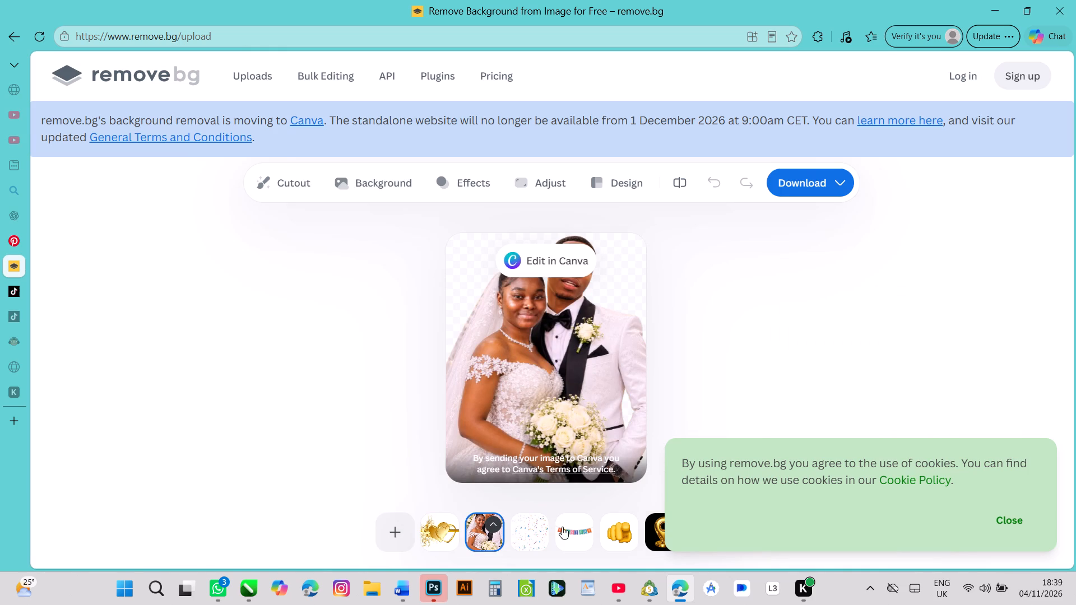
Dismiss the cookie notice covering the remove.bg image strip.
{"action": "left_click", "coordinate": [1007, 518]}
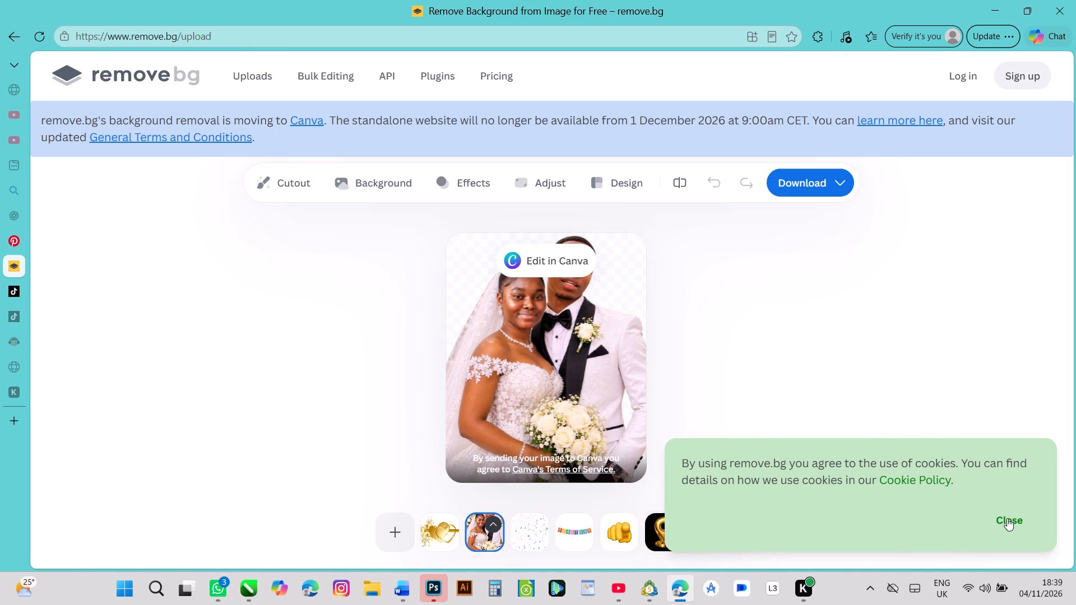
{"action": "left_click", "coordinate": [1007, 518]}
{"action": "left_click", "coordinate": [1007, 518]}
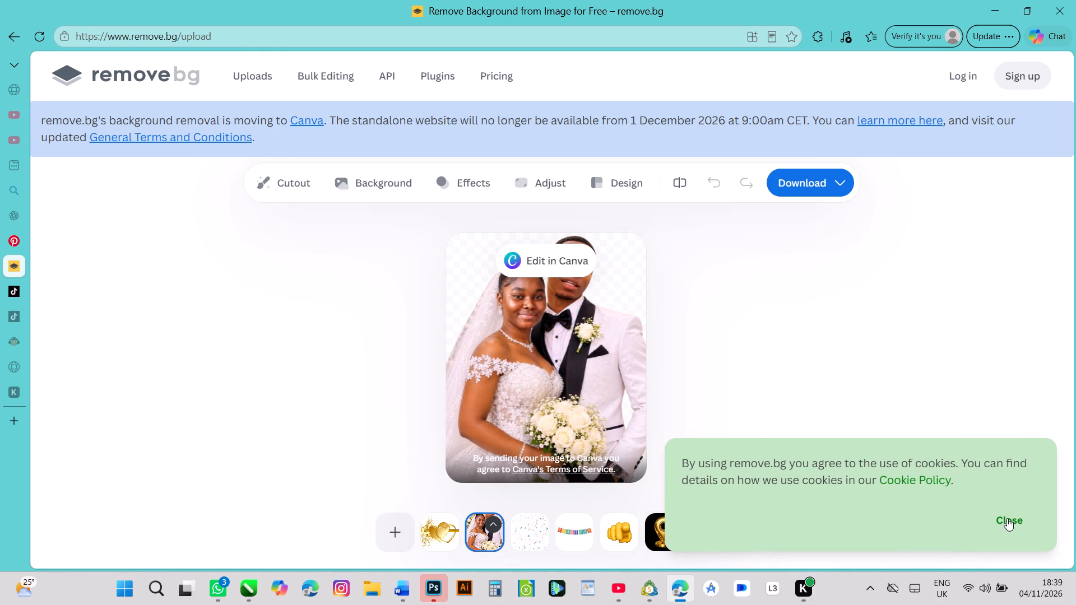
{"action": "left_click", "coordinate": [1007, 518]}
{"action": "left_click", "coordinate": [1007, 518]}
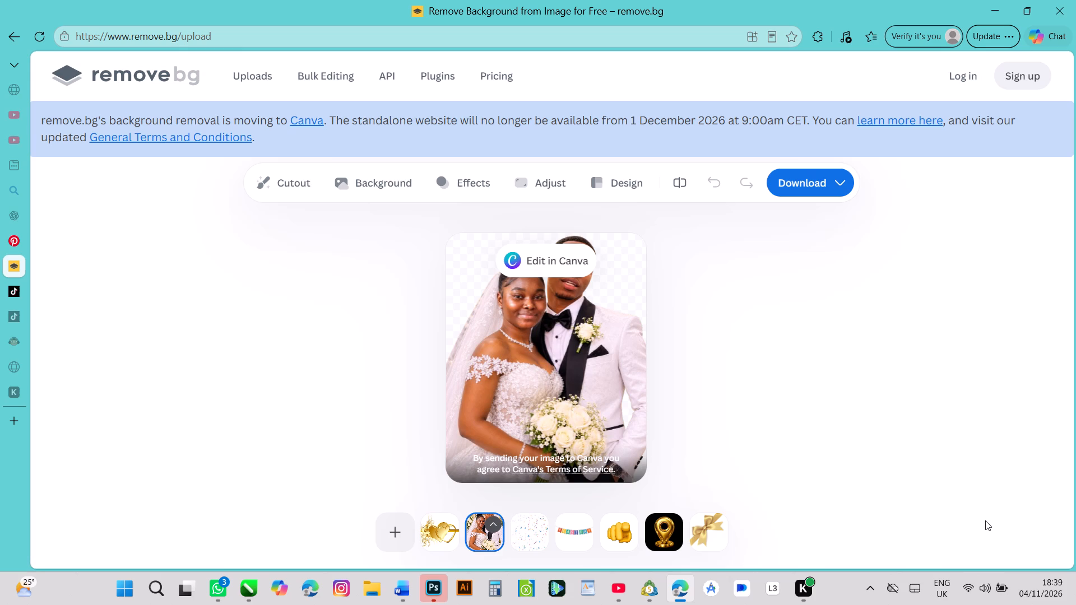
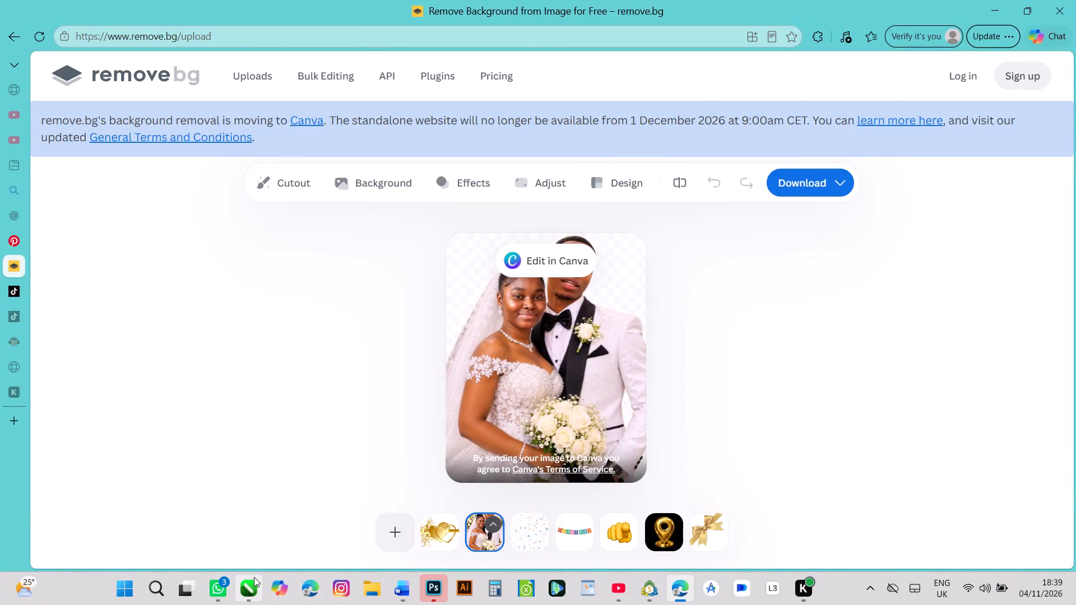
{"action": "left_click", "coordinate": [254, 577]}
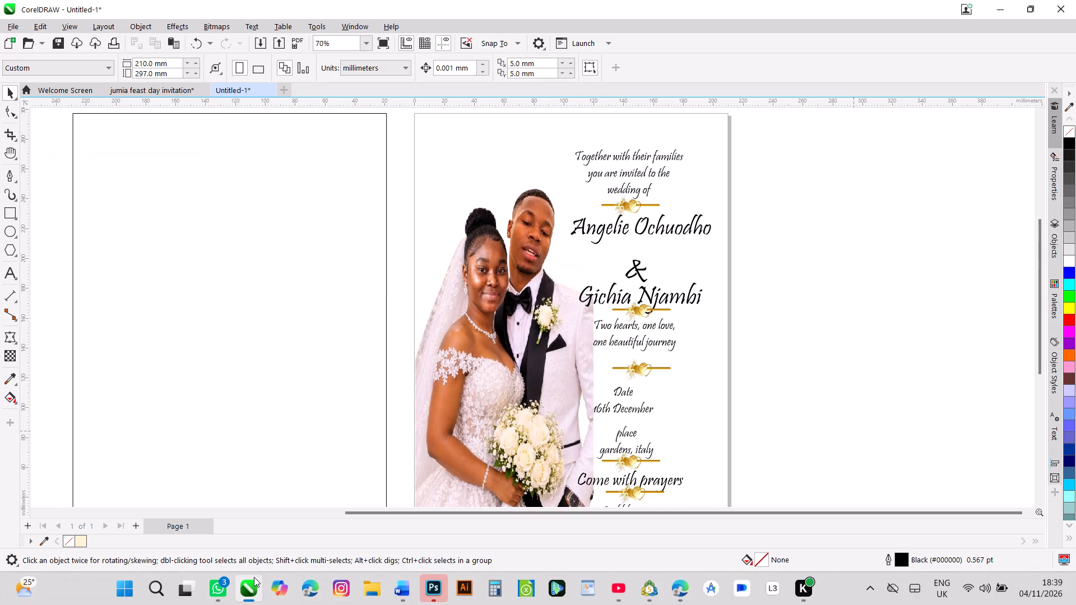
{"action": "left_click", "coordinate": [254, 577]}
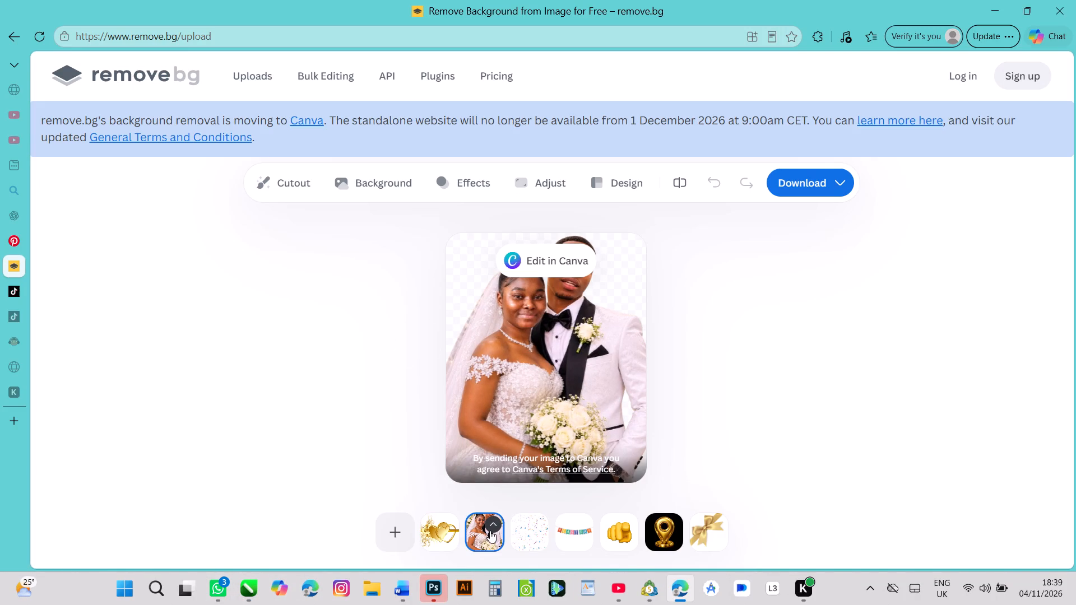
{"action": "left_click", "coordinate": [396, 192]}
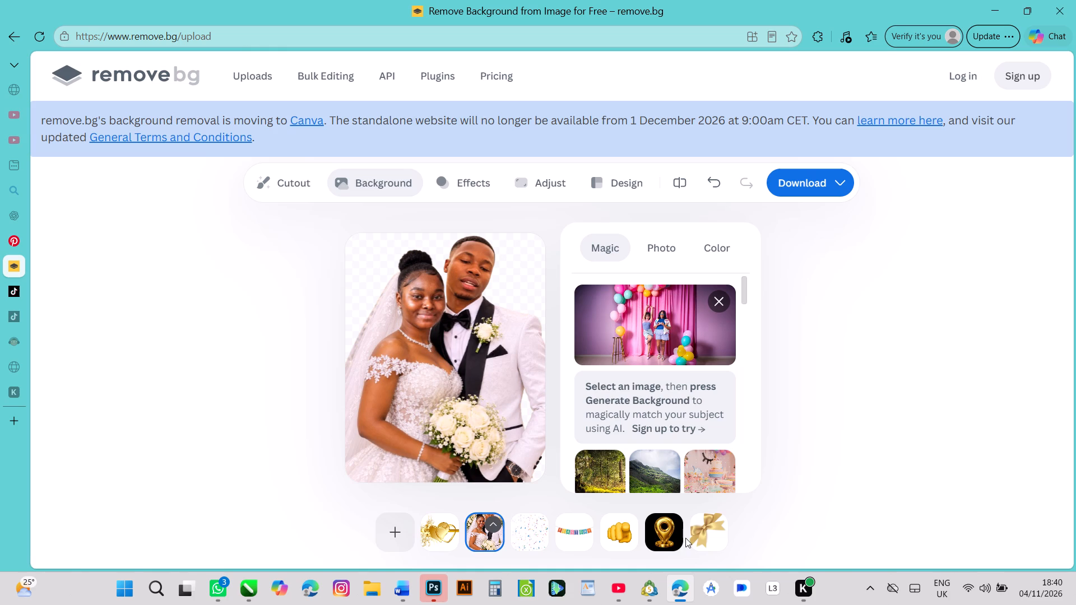
Switch to CorelDRAW and copy the golden divider below "wedding of" onto the empty area beside the page.
{"action": "left_click", "coordinate": [247, 578]}
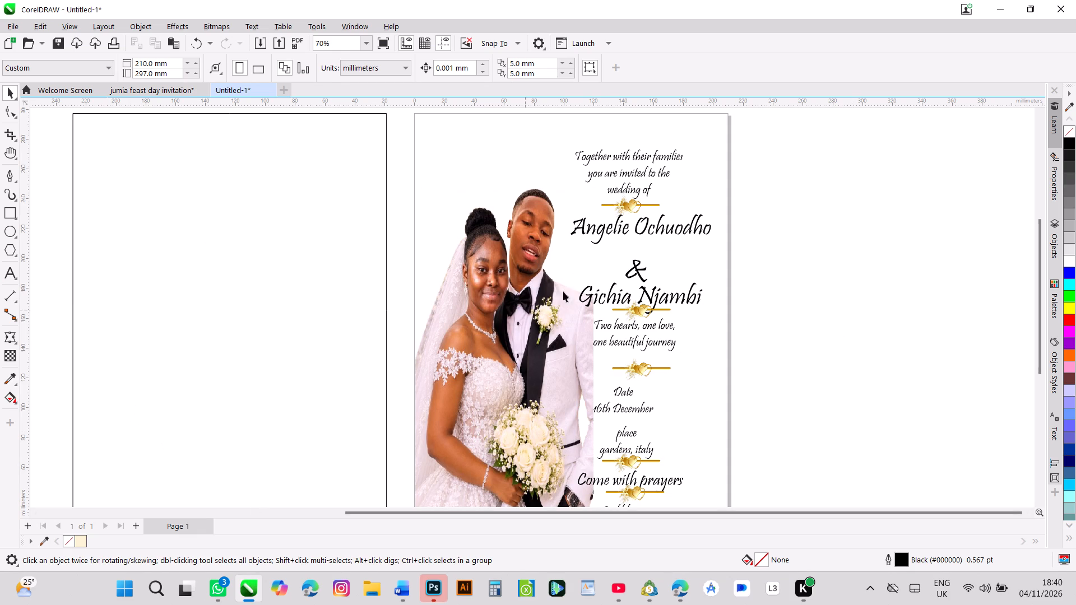
{"action": "left_click_drag", "start_coordinate": [636, 202], "coordinate": [822, 252]}
{"action": "right_click", "coordinate": [822, 252]}
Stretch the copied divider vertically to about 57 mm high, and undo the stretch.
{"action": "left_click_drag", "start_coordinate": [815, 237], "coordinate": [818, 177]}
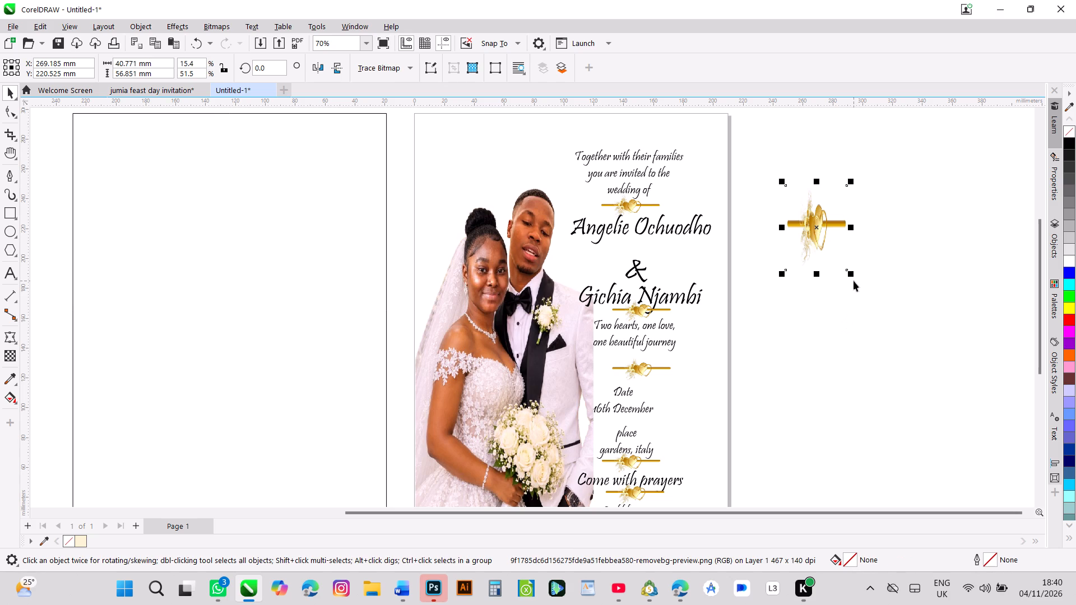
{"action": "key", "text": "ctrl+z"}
Enlarge the copied golden divider proportionally to about 353 mm wide.
{"action": "left_click_drag", "start_coordinate": [848, 273], "coordinate": [854, 277]}
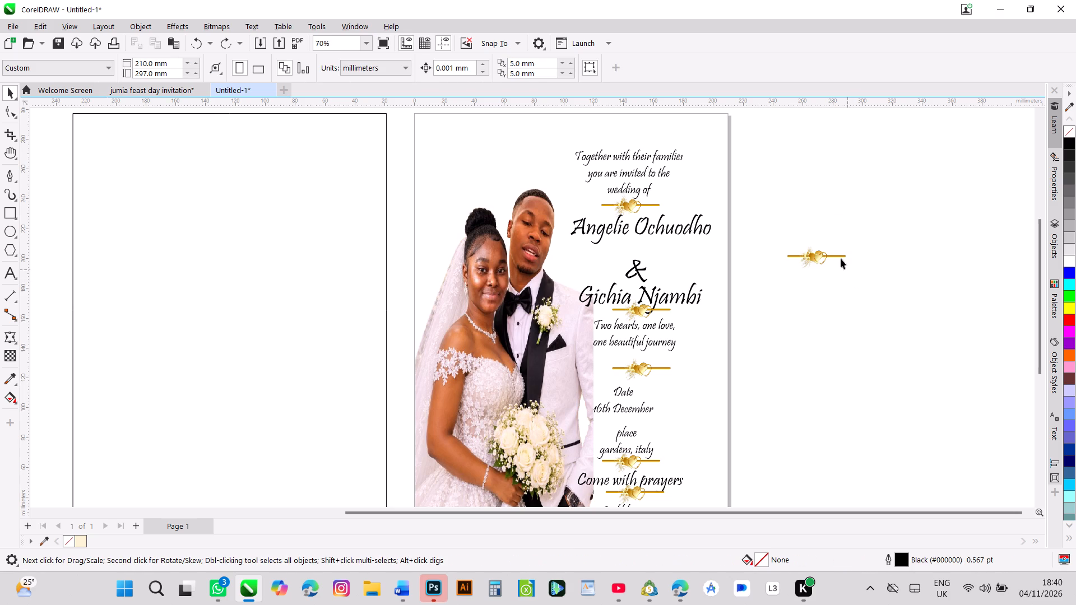
{"action": "left_click", "coordinate": [839, 257]}
{"action": "left_click_drag", "start_coordinate": [851, 277], "coordinate": [940, 373]}
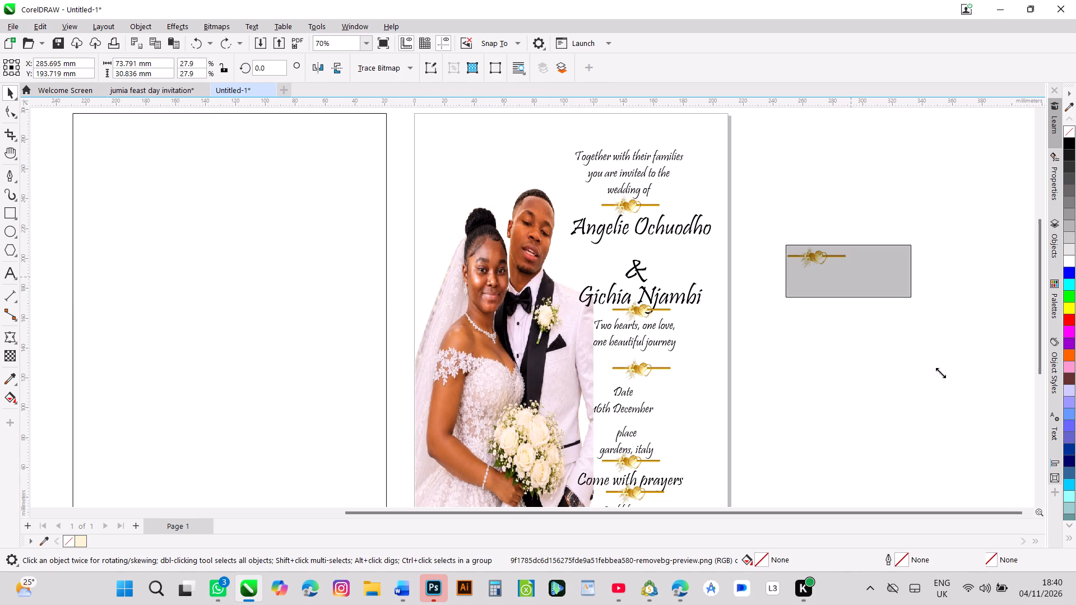
{"action": "left_click_drag", "start_coordinate": [940, 373], "coordinate": [1075, 582]}
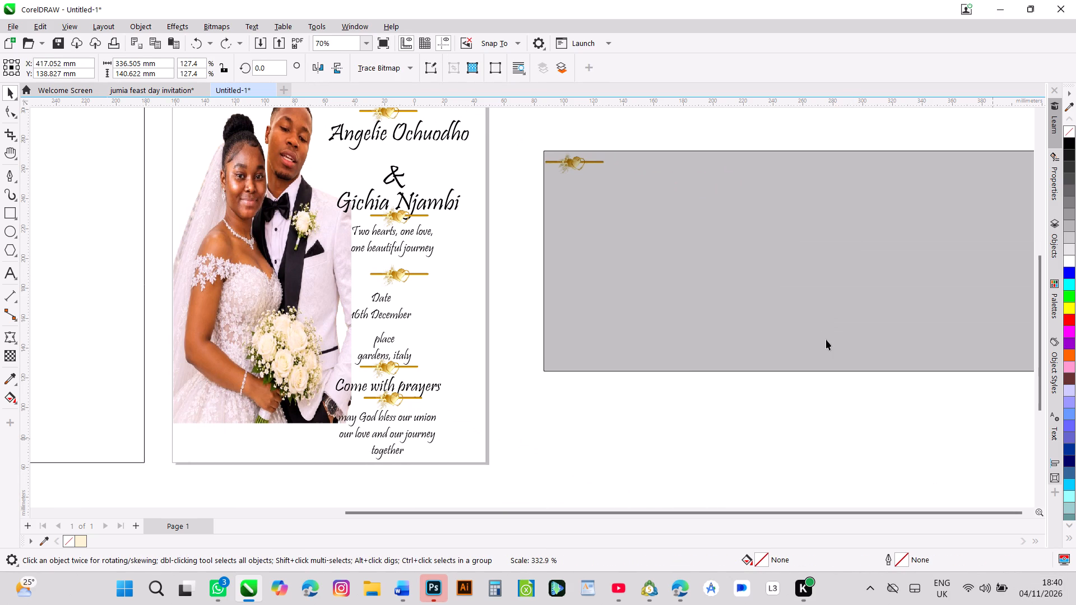
PowerClip the enlarged golden divider inside the upper name text on the invitation.
{"action": "right_click", "coordinate": [806, 275]}
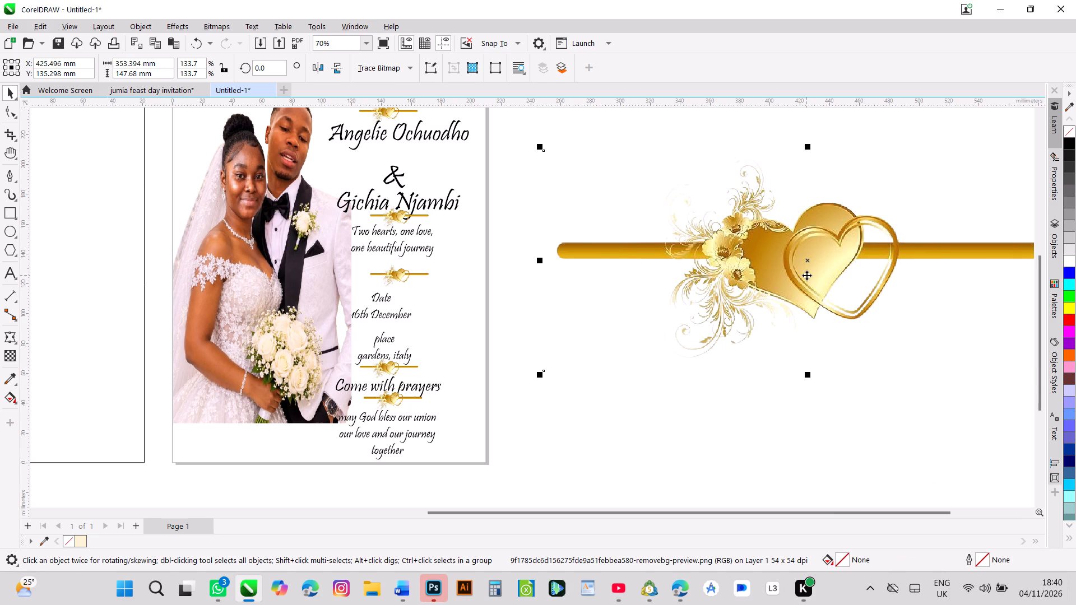
{"action": "left_click", "coordinate": [841, 378]}
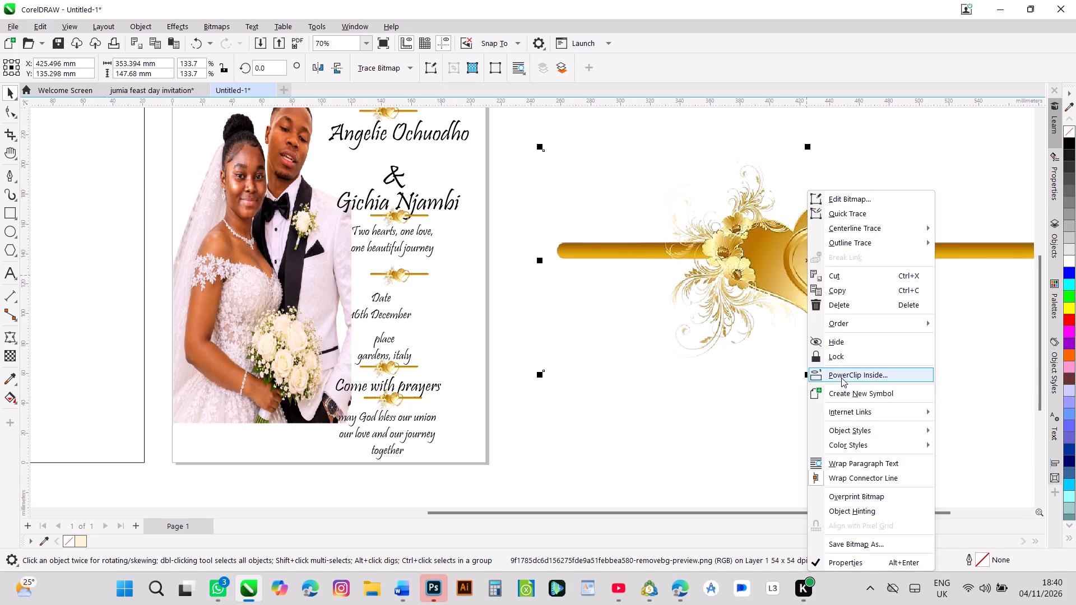
{"action": "left_click", "coordinate": [346, 134]}
{"action": "left_click", "coordinate": [653, 247]}
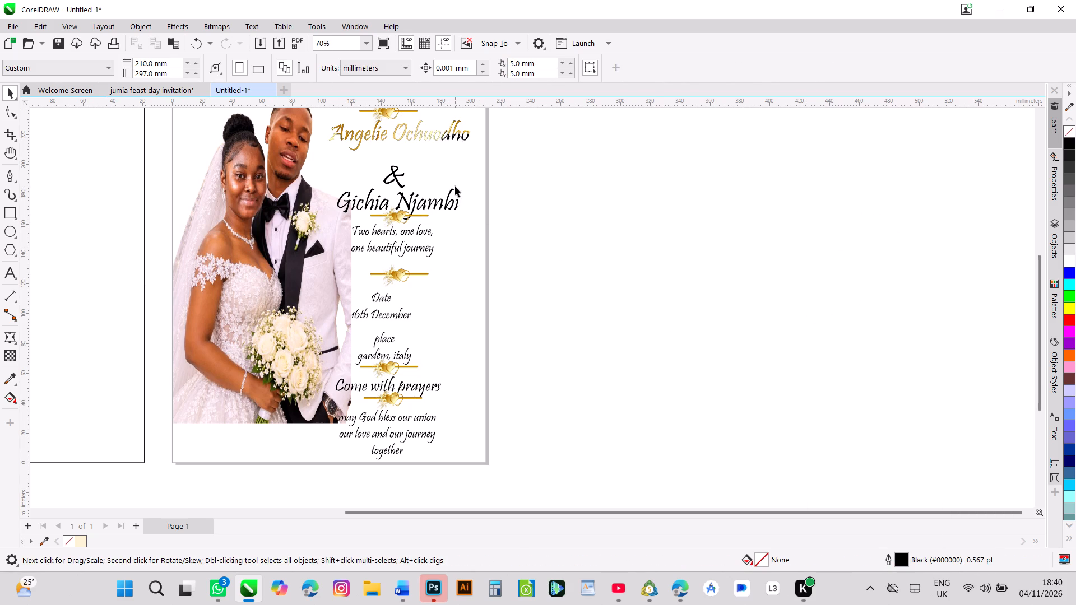
Copy the divider below the lower name beside the page, enlarge it to about 219 mm wide, and move it level with the page bottom.
{"action": "left_click_drag", "start_coordinate": [408, 216], "coordinate": [648, 246]}
{"action": "right_click", "coordinate": [648, 246]}
{"action": "left_click_drag", "start_coordinate": [676, 260], "coordinate": [852, 358]}
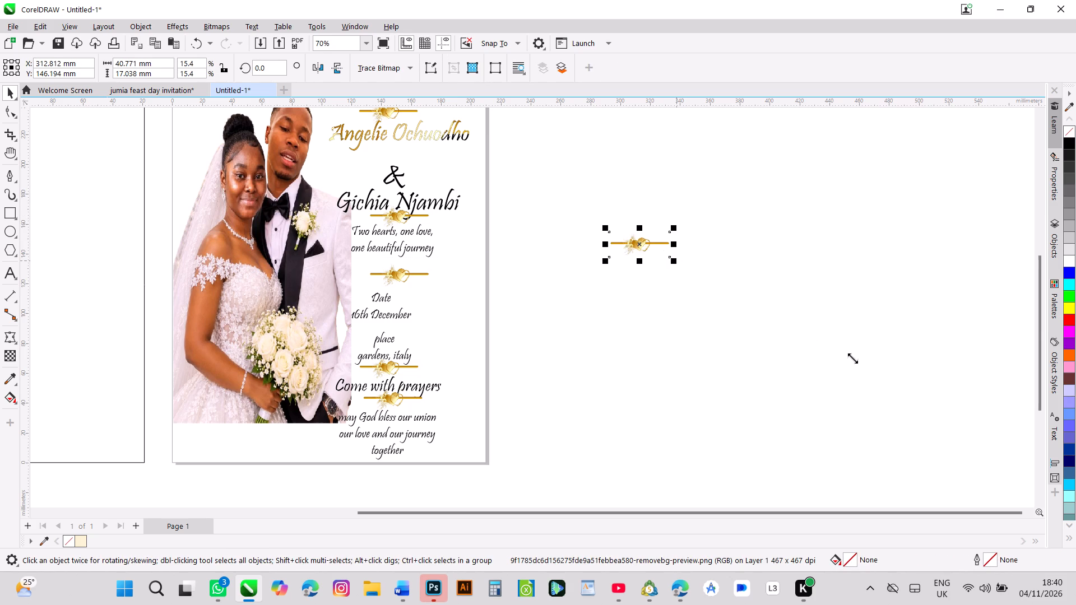
{"action": "left_click_drag", "start_coordinate": [852, 358], "coordinate": [943, 417]}
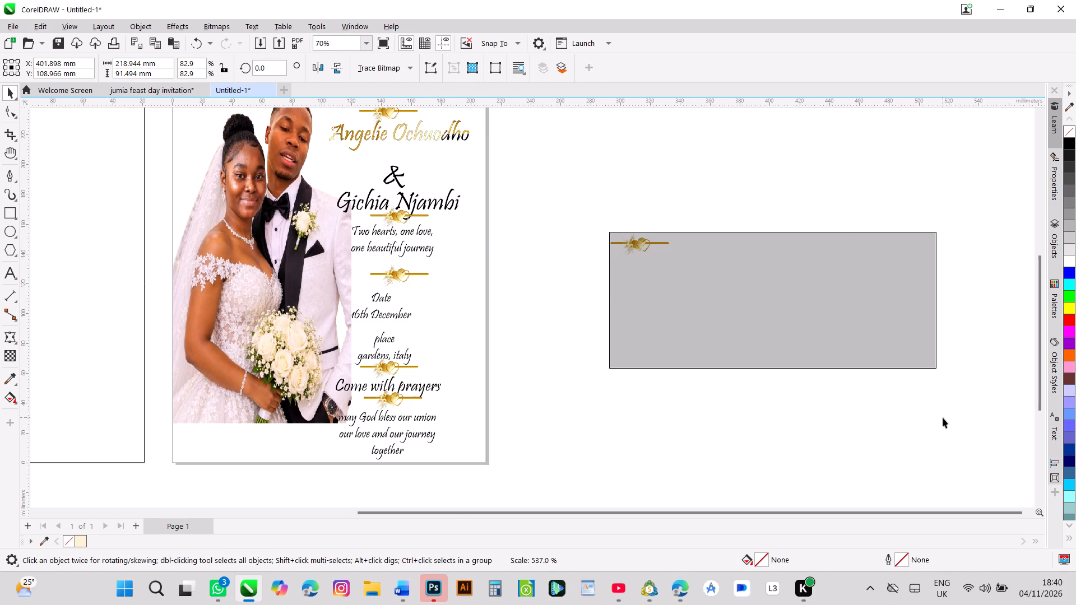
{"action": "left_click_drag", "start_coordinate": [773, 296], "coordinate": [704, 425]}
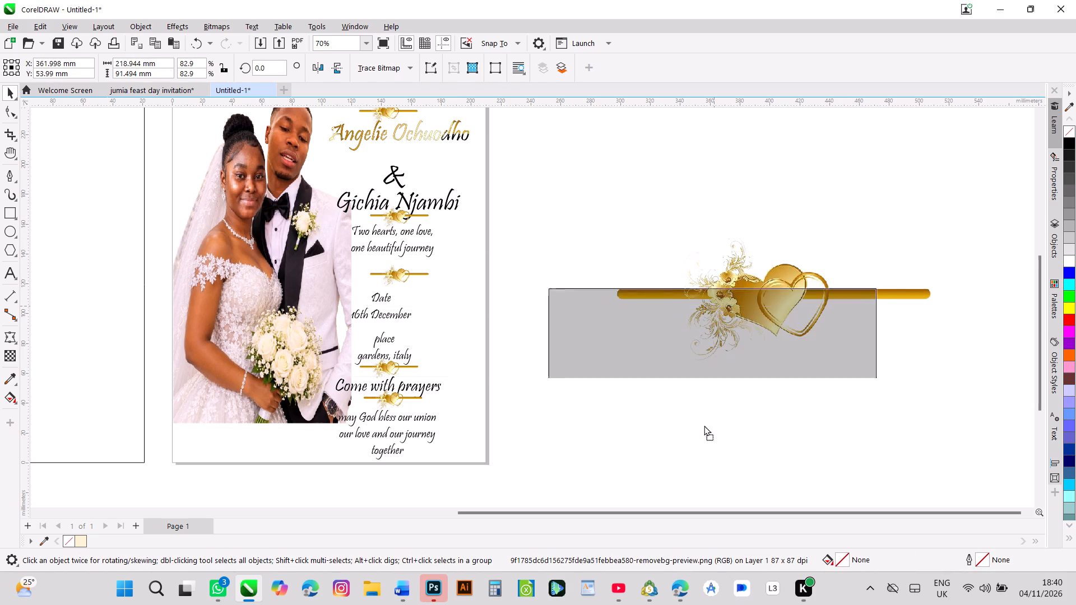
{"action": "left_click_drag", "start_coordinate": [704, 425], "coordinate": [699, 460]}
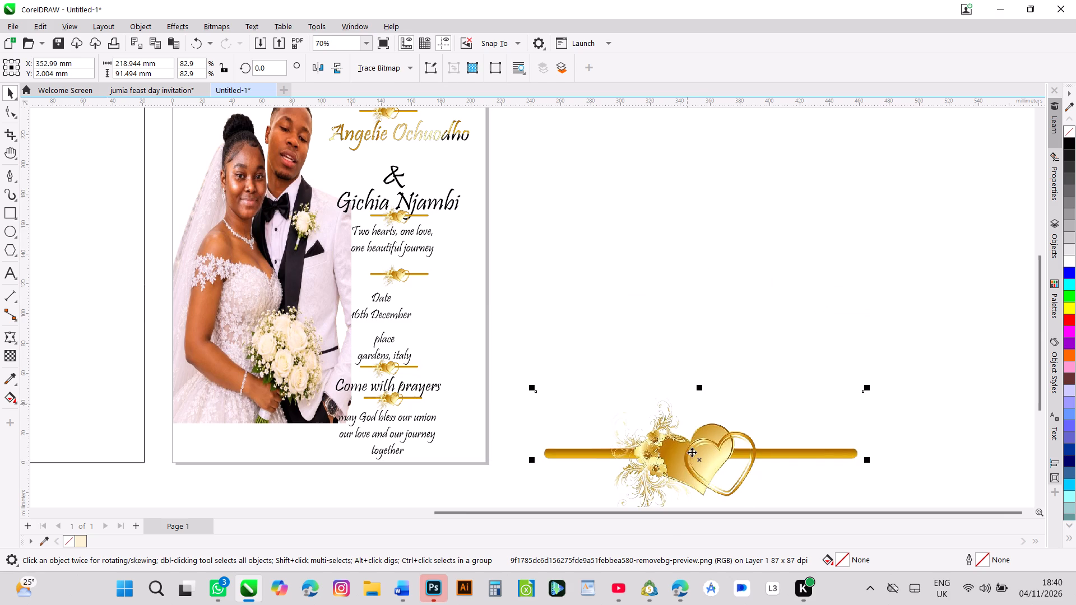
Duplicate the enlarged golden divider above the original and PowerClip the duplicate inside the "&" text.
{"action": "left_click_drag", "start_coordinate": [692, 452], "coordinate": [787, 202]}
{"action": "right_click", "coordinate": [787, 202]}
{"action": "left_click", "coordinate": [787, 202]}
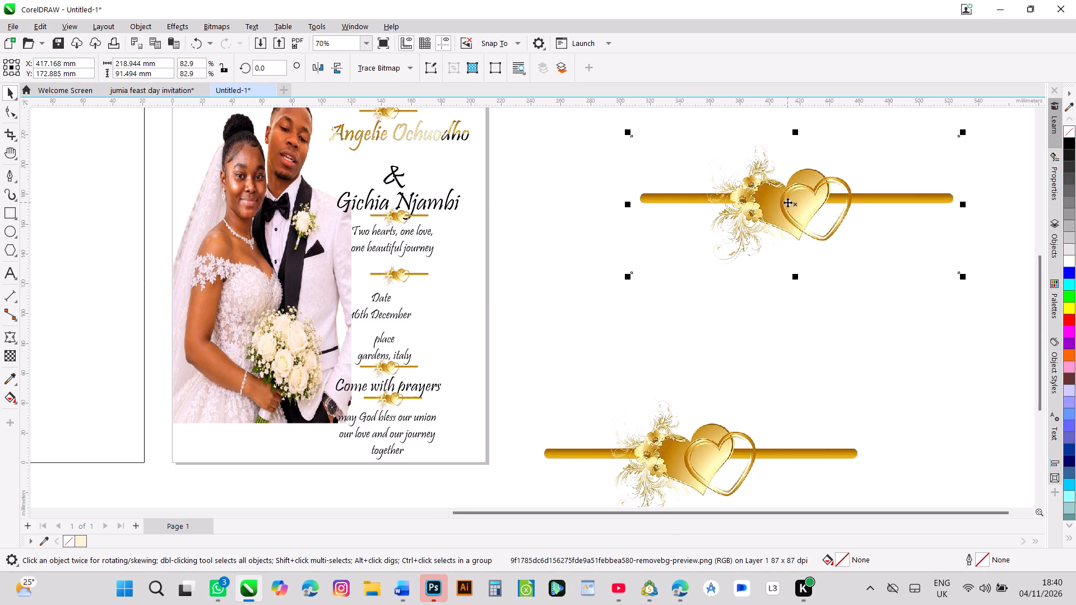
{"action": "right_click", "coordinate": [787, 202]}
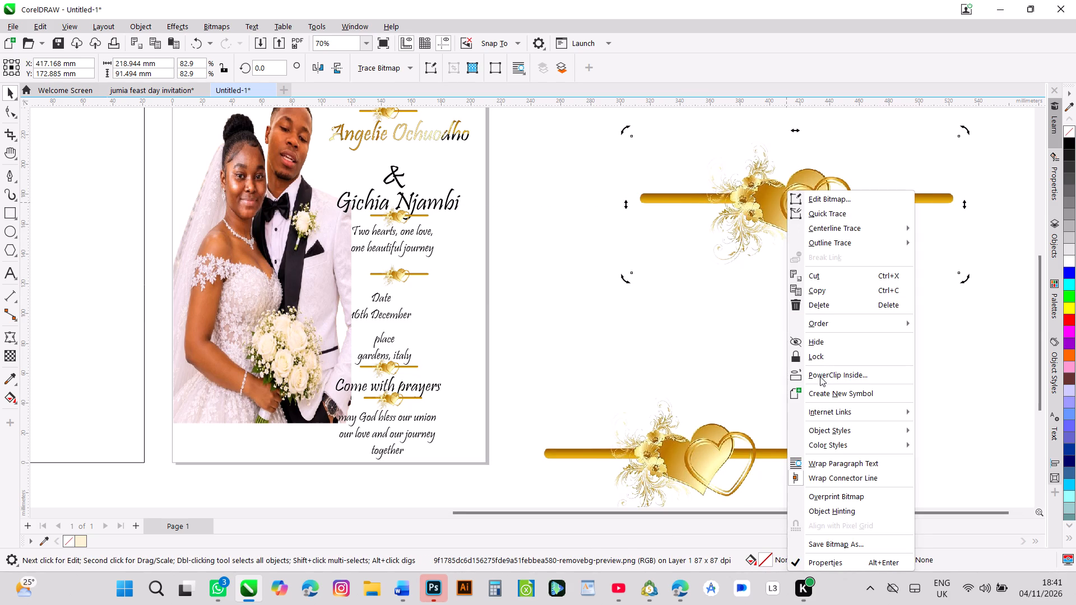
{"action": "left_click", "coordinate": [820, 376]}
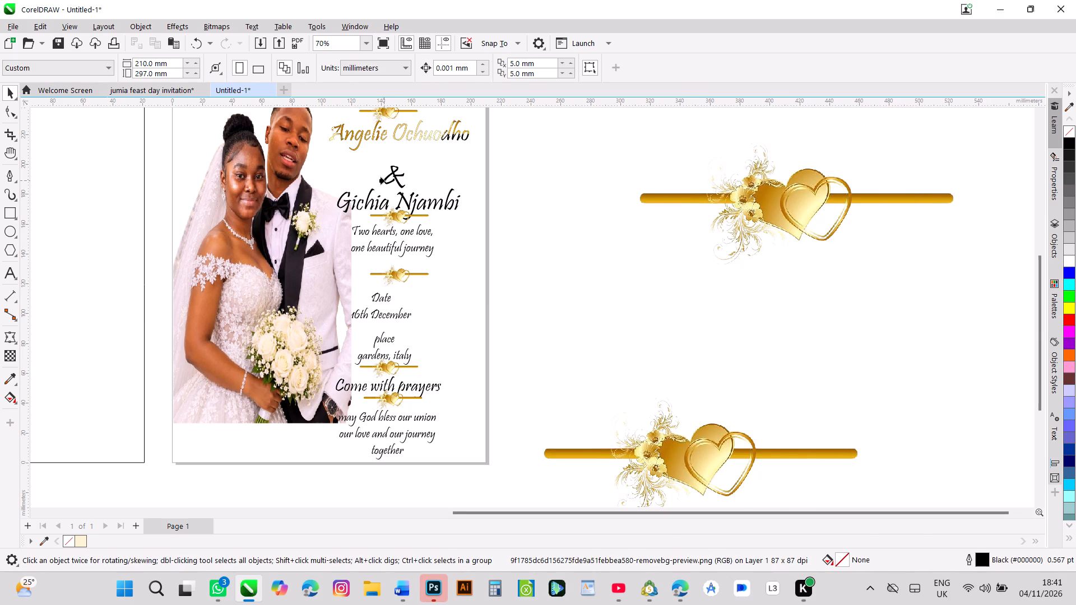
{"action": "left_click", "coordinate": [383, 179]}
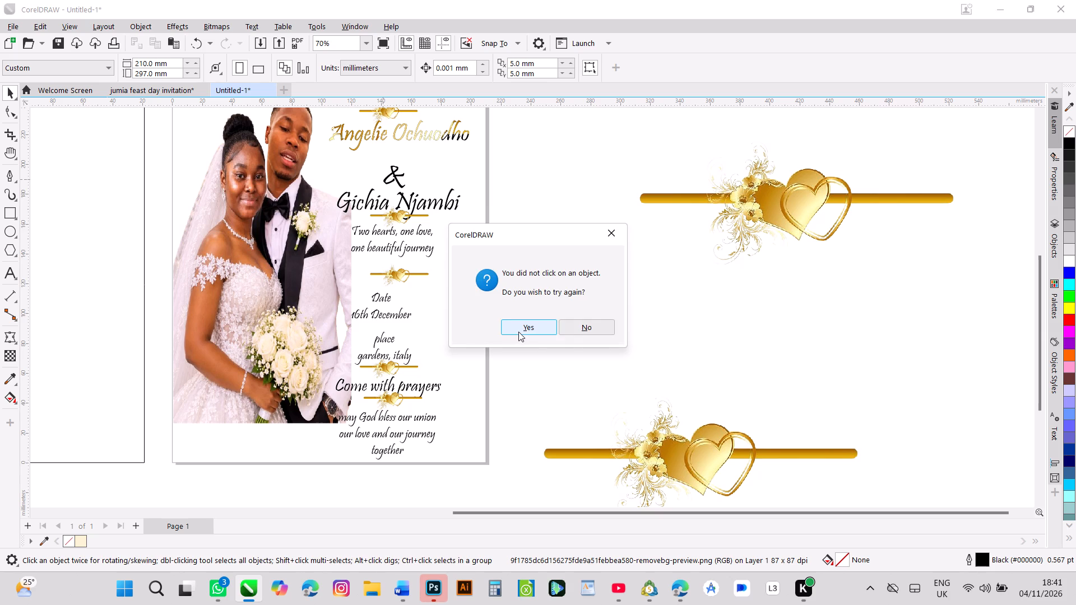
{"action": "left_click", "coordinate": [518, 331]}
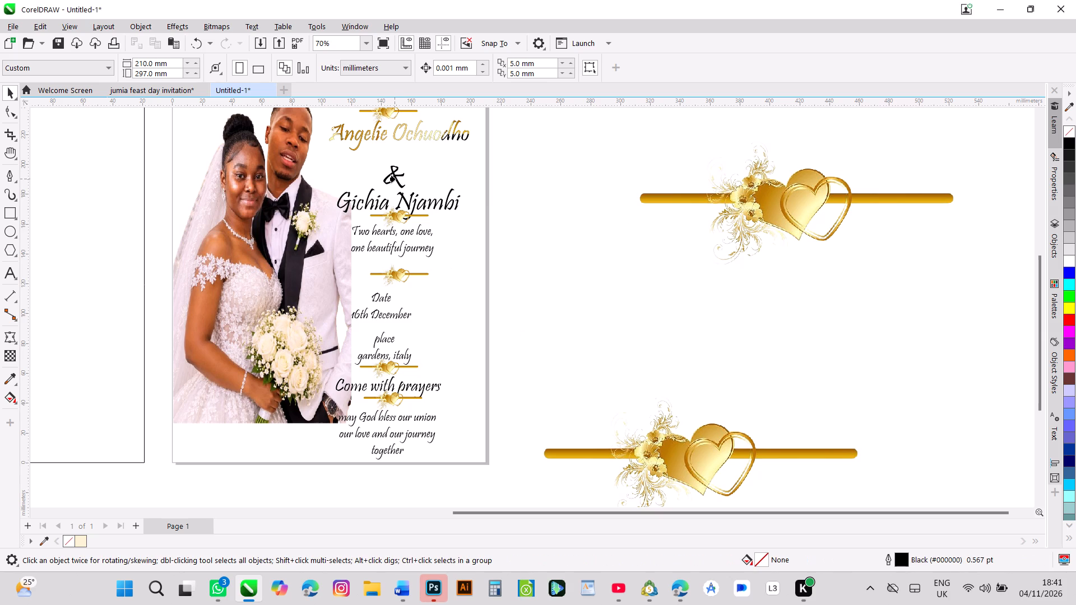
{"action": "left_click", "coordinate": [395, 179]}
{"action": "left_click_drag", "start_coordinate": [630, 221], "coordinate": [636, 218]}
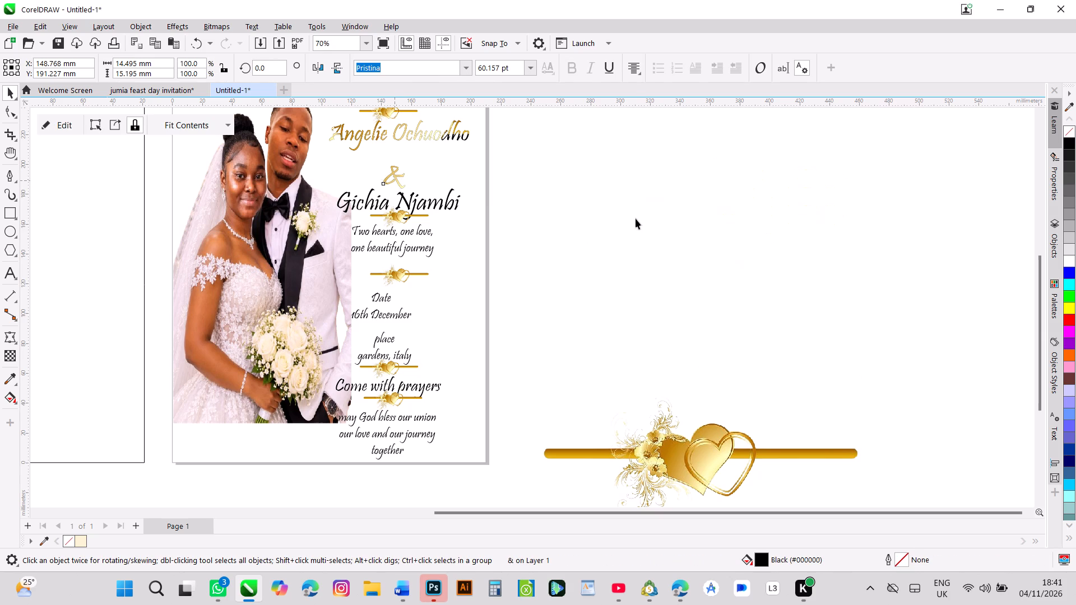
PowerClip the remaining enlarged golden divider inside the lower name text on the invitation.
{"action": "right_click", "coordinate": [697, 439]}
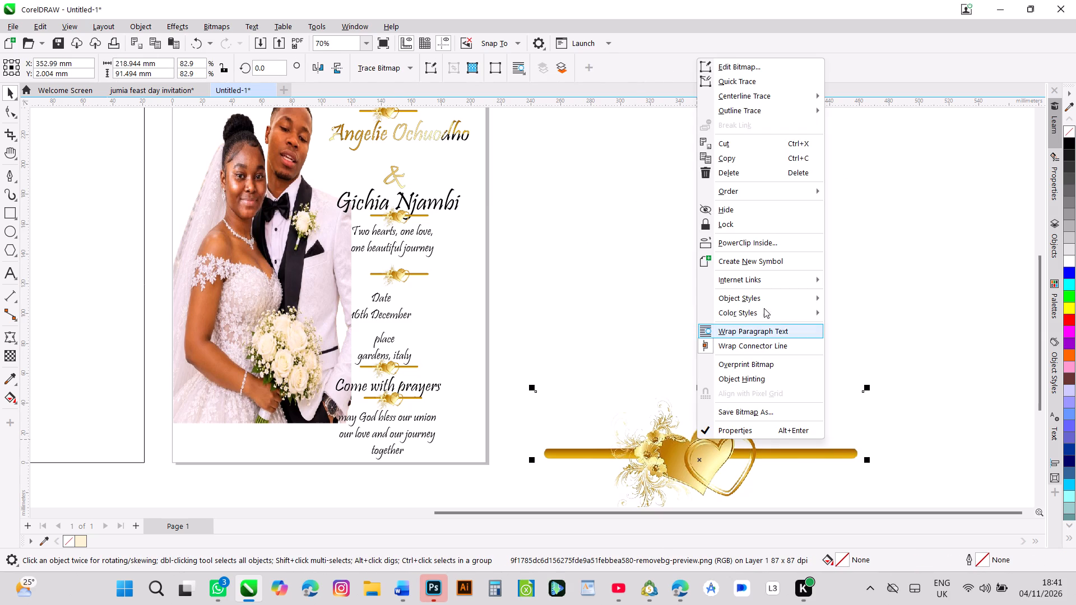
{"action": "left_click", "coordinate": [752, 239]}
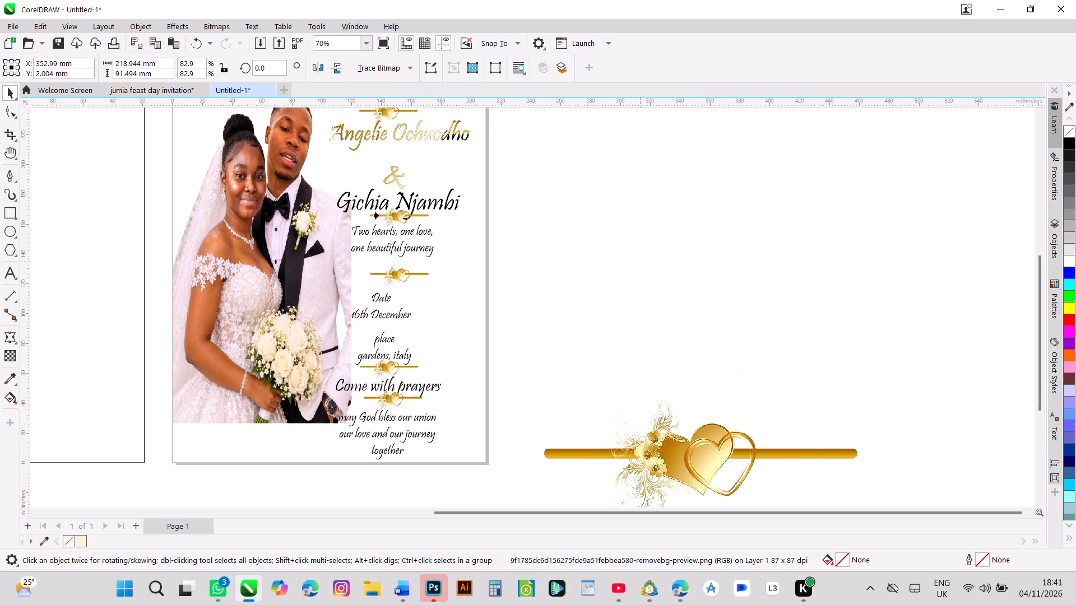
{"action": "left_click", "coordinate": [363, 204]}
{"action": "left_click", "coordinate": [718, 309]}
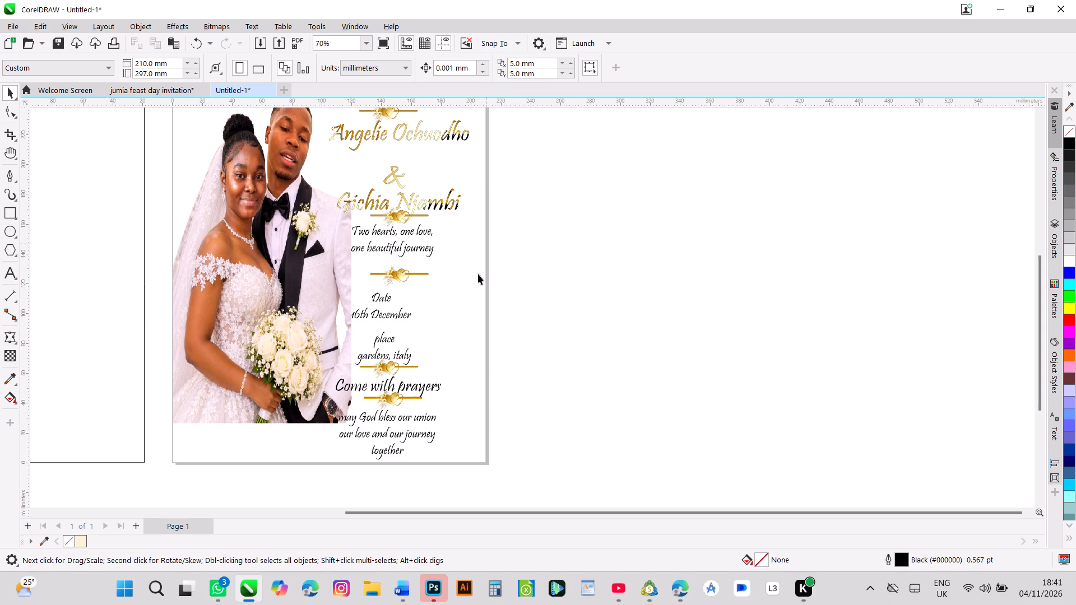
Place the floral rings frame over the empty 210 × 297 mm outlined rectangle beside the page.
{"action": "left_click", "coordinate": [474, 511]}
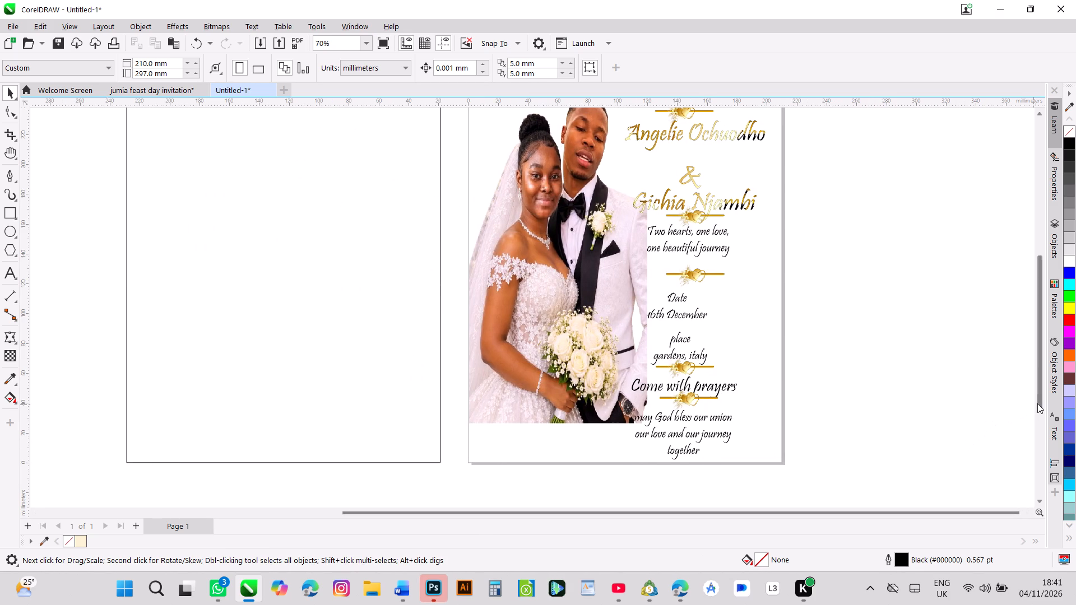
{"action": "left_click_drag", "start_coordinate": [1040, 402], "coordinate": [1041, 388]}
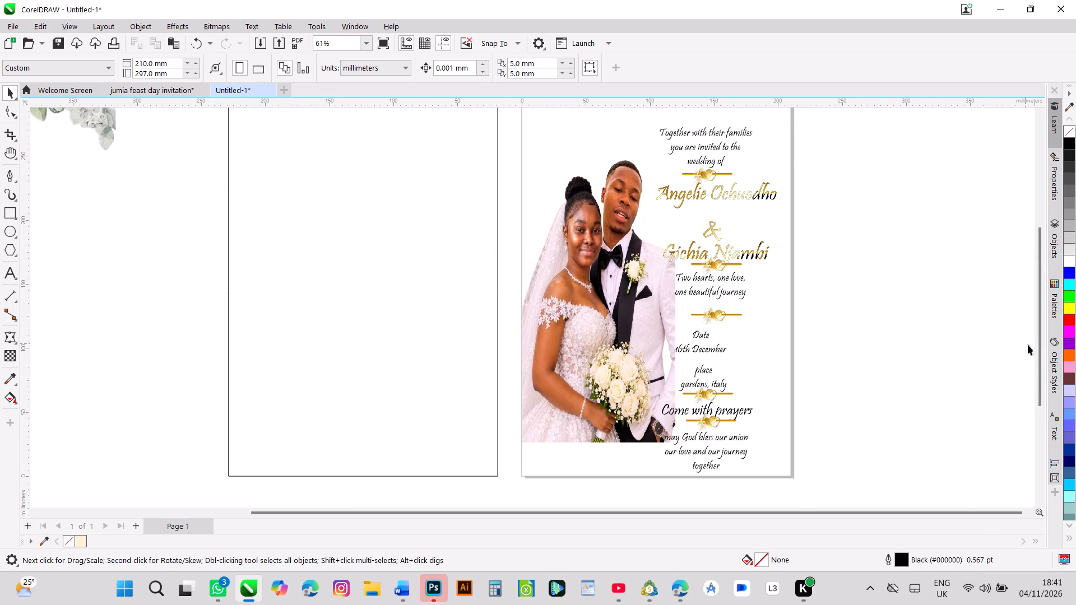
{"action": "left_click_drag", "start_coordinate": [1040, 350], "coordinate": [1040, 342]}
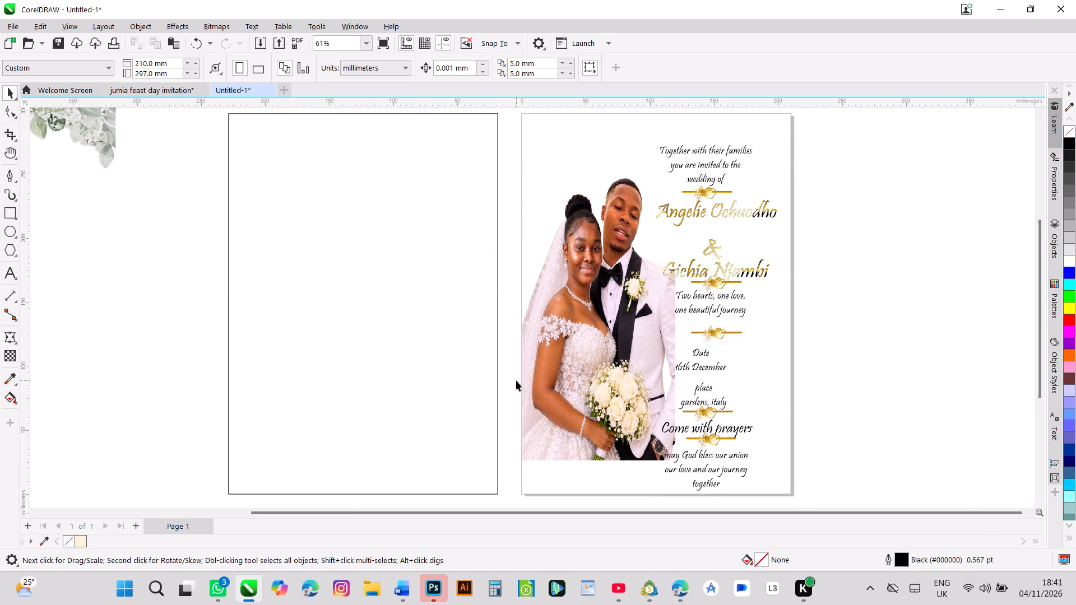
{"action": "left_click", "coordinate": [85, 267]}
{"action": "right_click", "coordinate": [85, 267]}
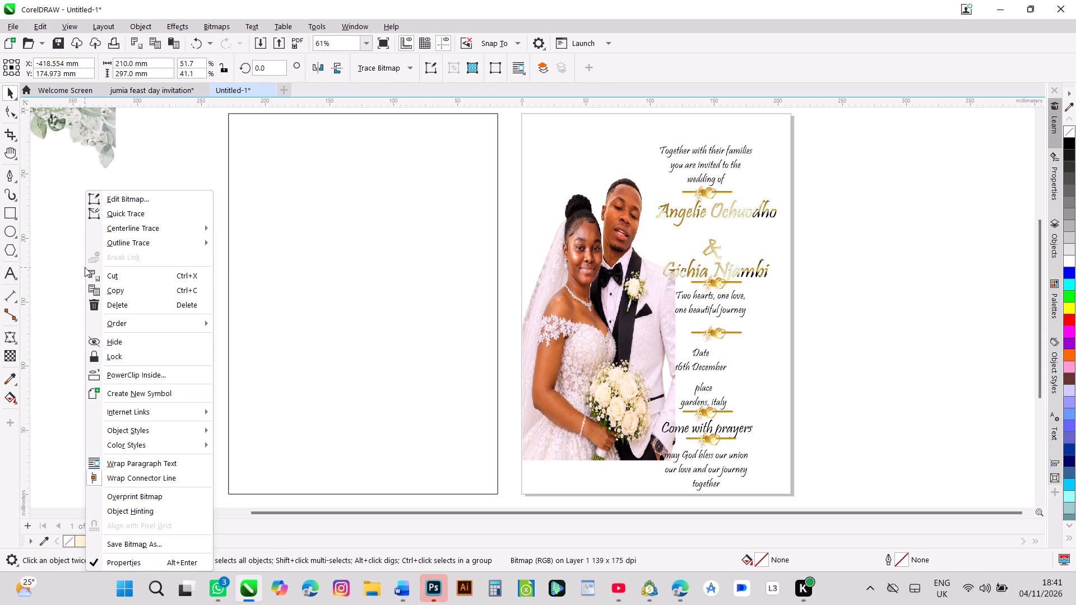
Mirror the floral rings frame horizontally and move it over the empty outlined rectangle beside the page.
{"action": "left_click", "coordinate": [320, 61]}
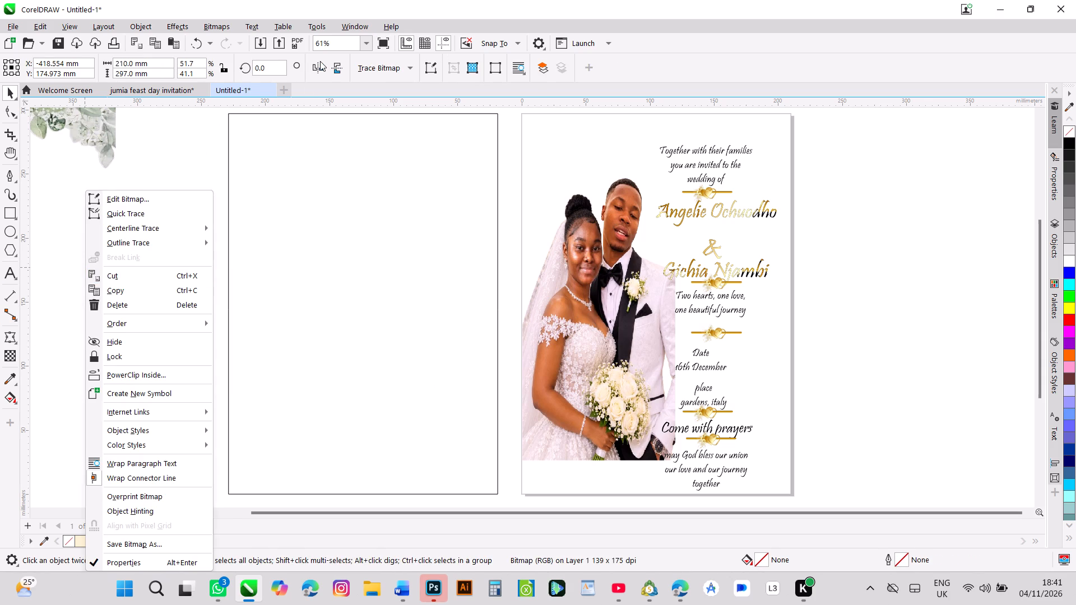
{"action": "left_click", "coordinate": [322, 69]}
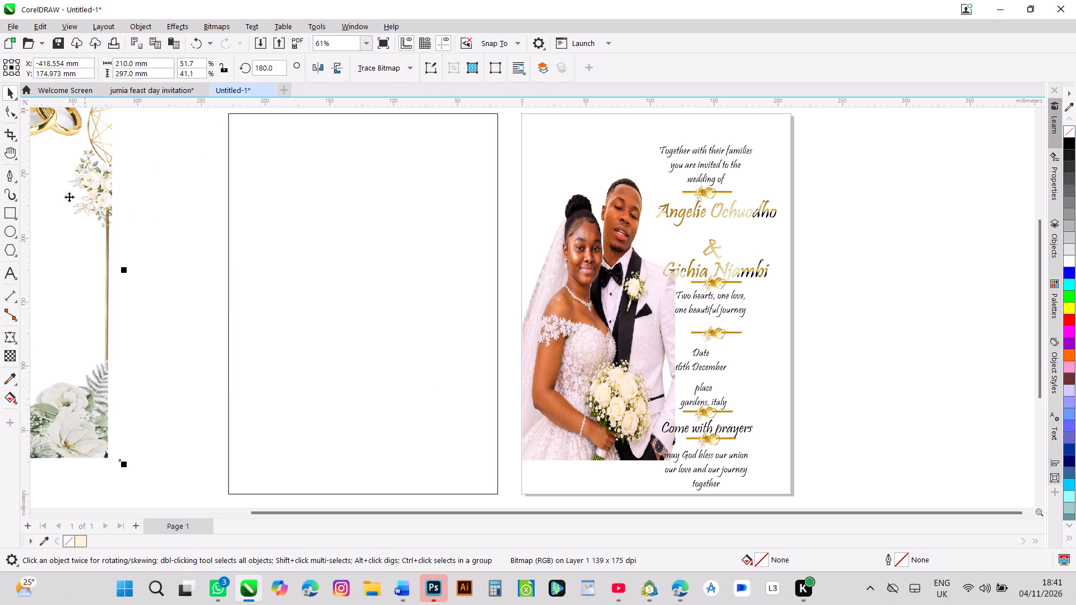
{"action": "left_click_drag", "start_coordinate": [89, 204], "coordinate": [417, 257]}
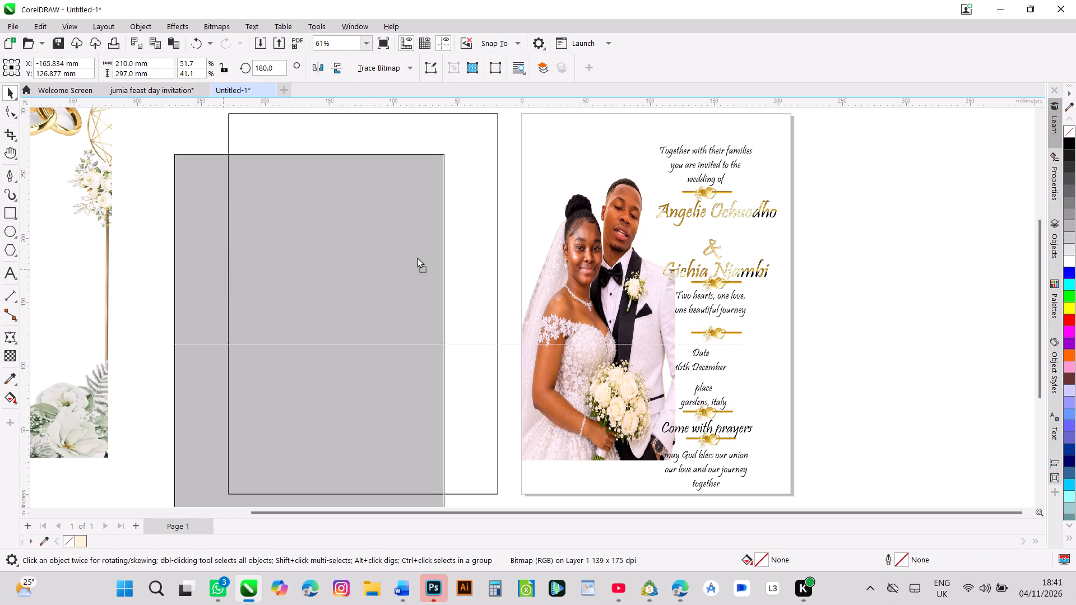
{"action": "left_click_drag", "start_coordinate": [417, 257], "coordinate": [465, 241]}
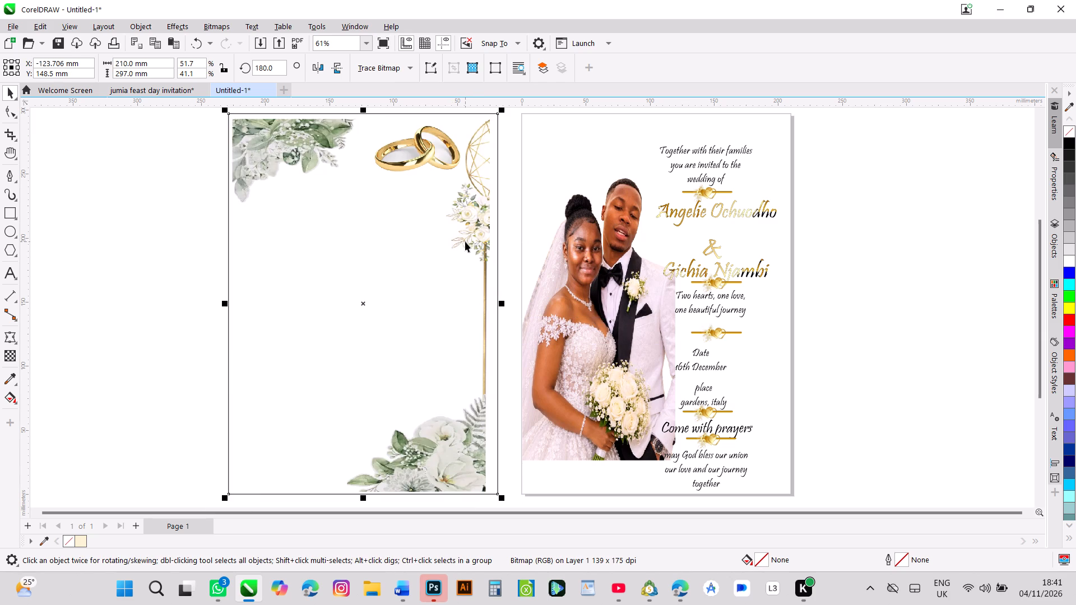
Mirror the floral rings frame vertically so the rings sit at the bottom of the outlined rectangle.
{"action": "left_click", "coordinate": [337, 69]}
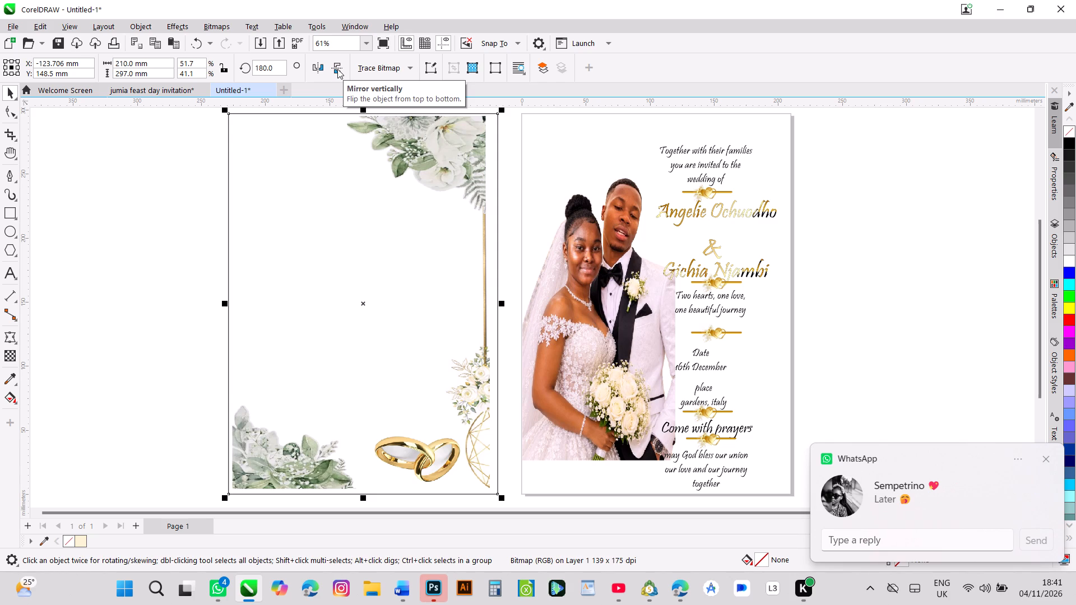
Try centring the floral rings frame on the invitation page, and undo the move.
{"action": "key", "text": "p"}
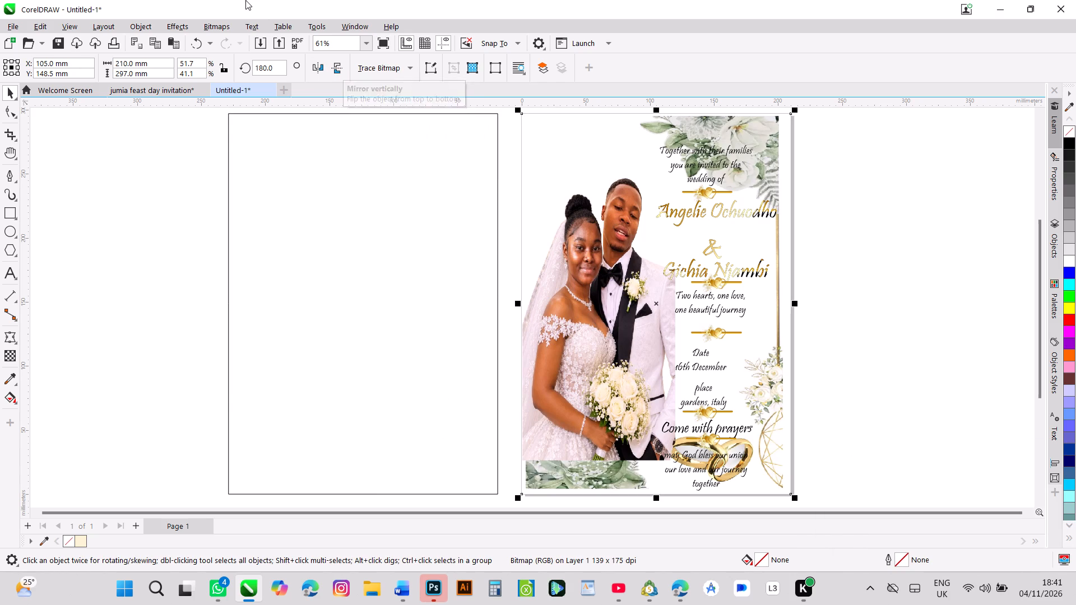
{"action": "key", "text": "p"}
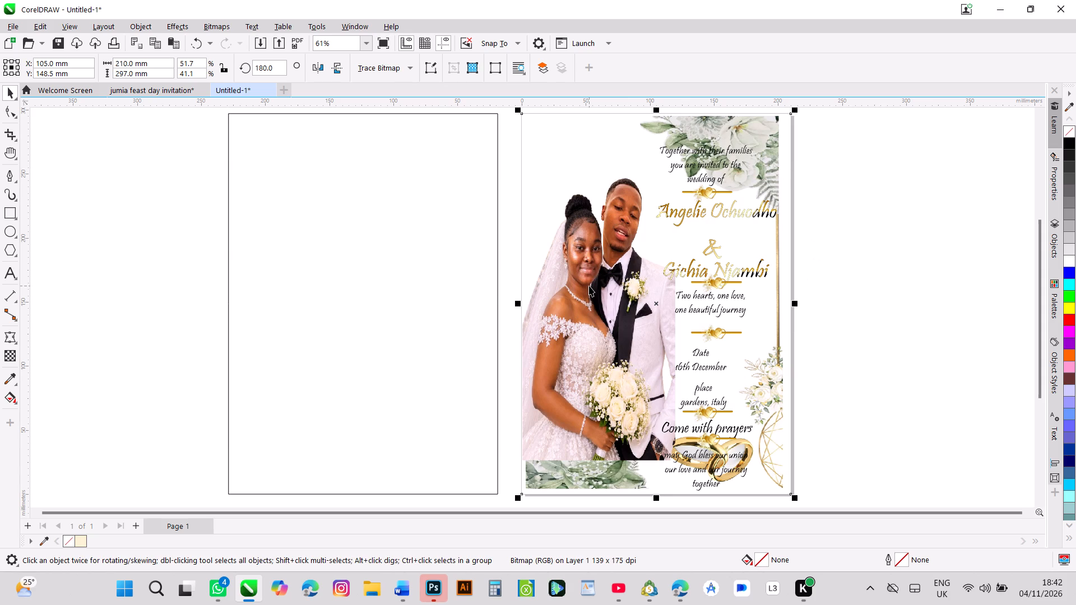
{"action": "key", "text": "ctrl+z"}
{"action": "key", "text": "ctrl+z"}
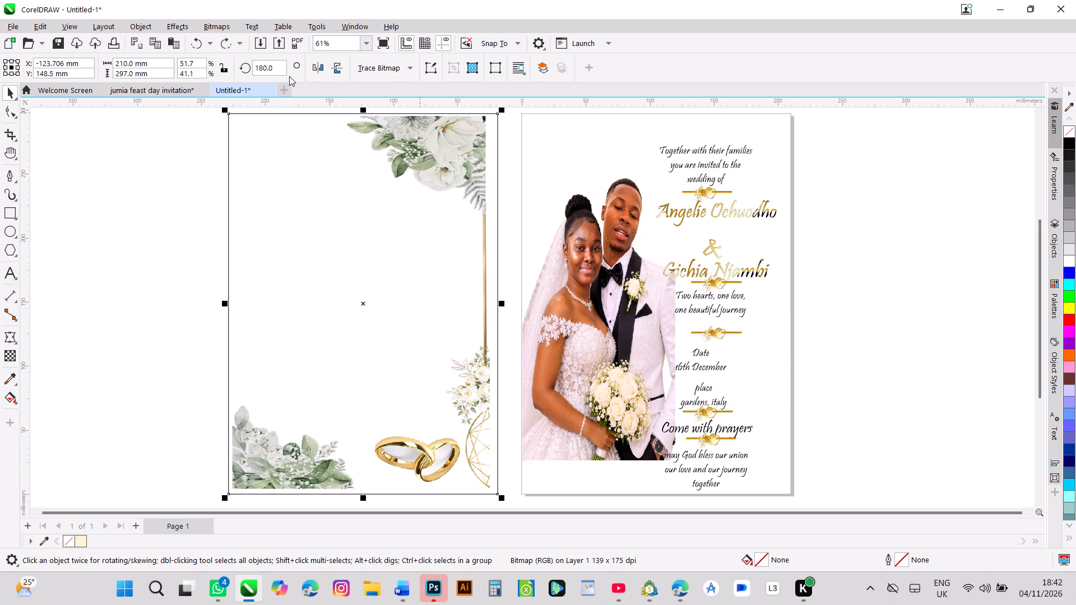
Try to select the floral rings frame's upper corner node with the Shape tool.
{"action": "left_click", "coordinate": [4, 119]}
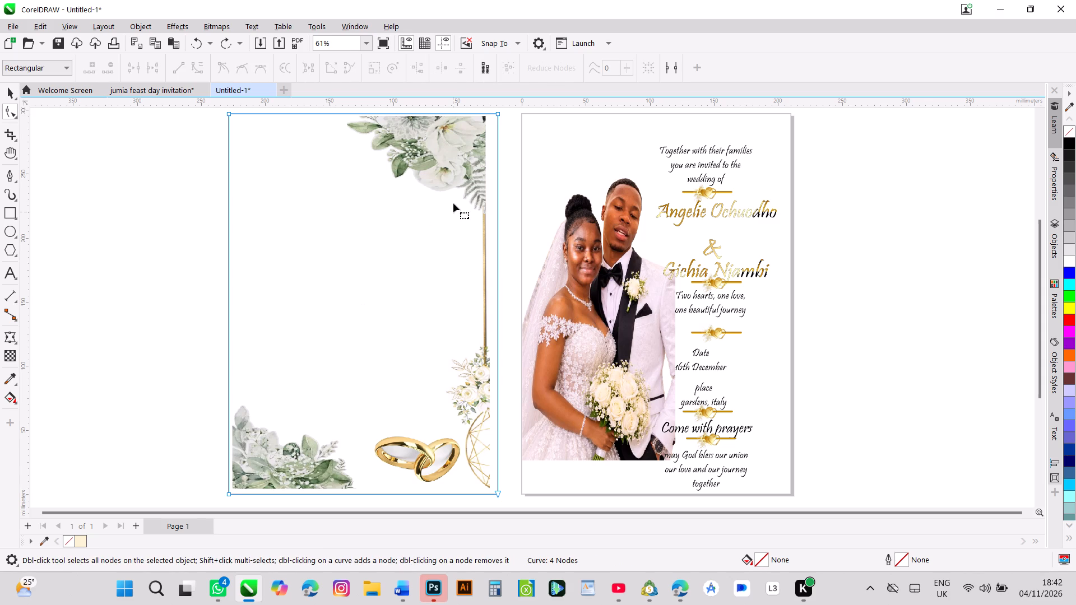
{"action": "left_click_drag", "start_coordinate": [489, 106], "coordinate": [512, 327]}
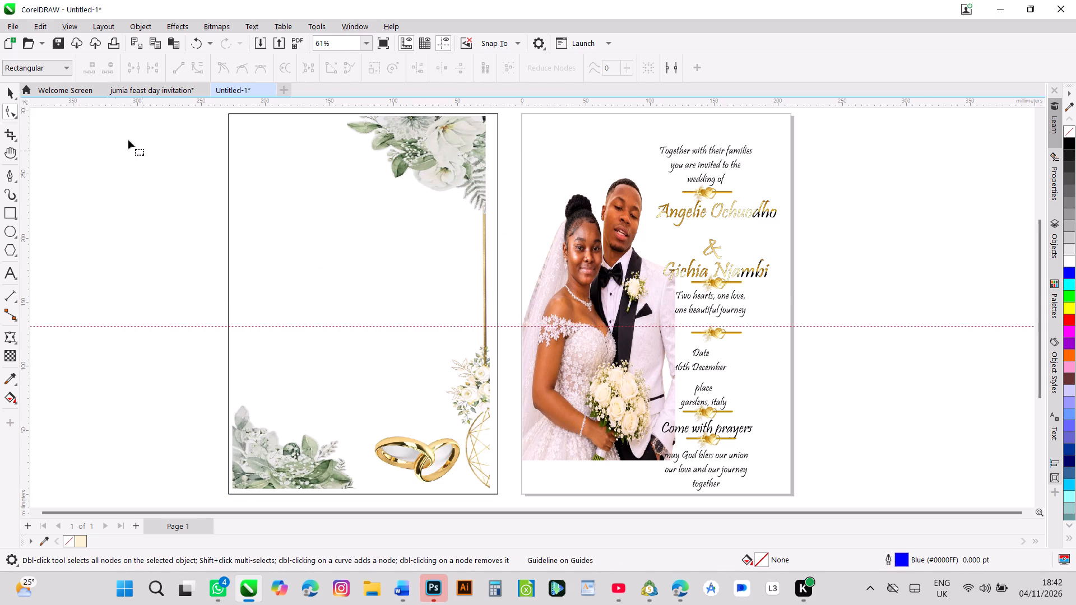
Move the outlined rectangle off the floral frame to the other side of the page, at about X 349 mm, Y 148.5 mm.
{"action": "left_click", "coordinate": [17, 94]}
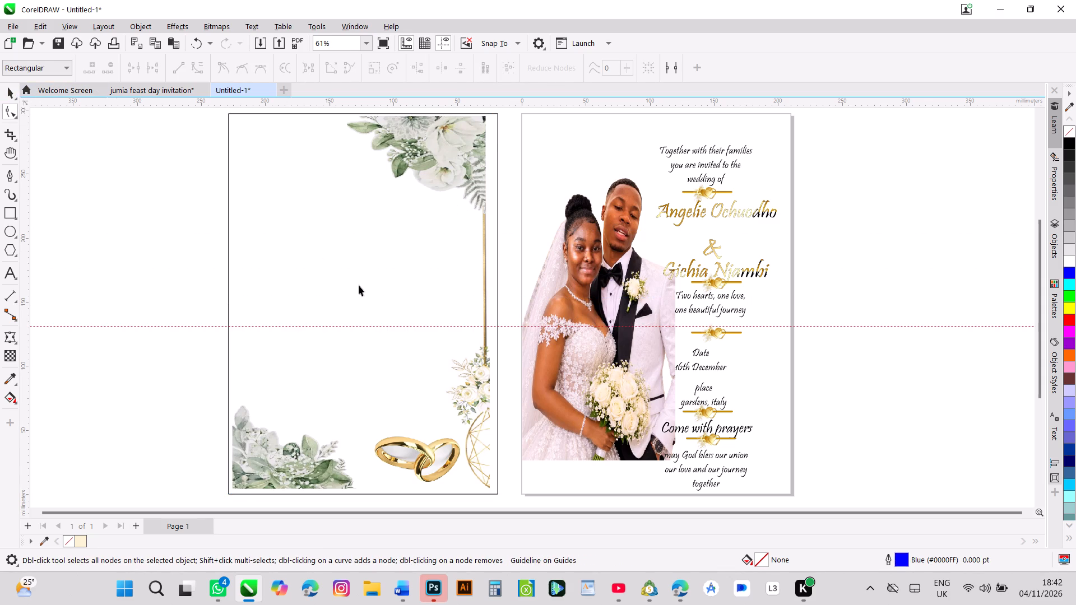
{"action": "left_click", "coordinate": [323, 288]}
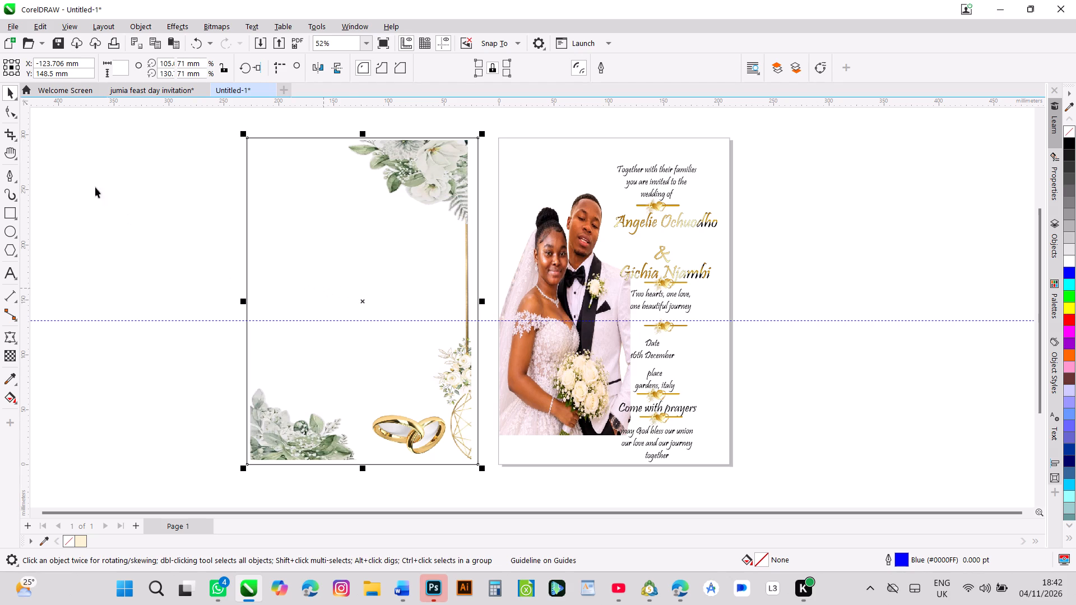
{"action": "left_click_drag", "start_coordinate": [345, 250], "coordinate": [893, 318]}
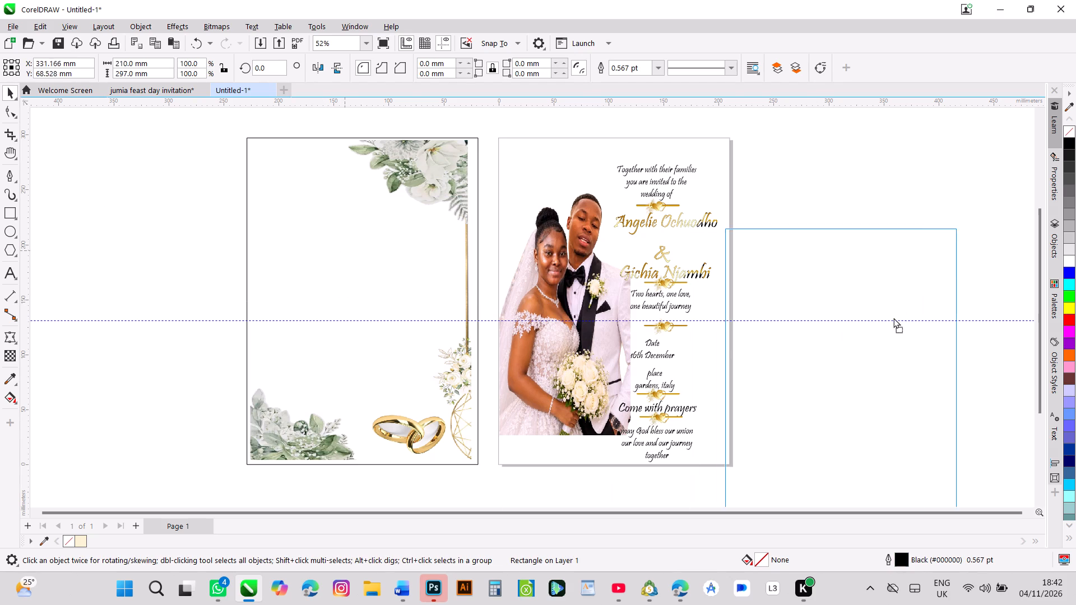
{"action": "left_click_drag", "start_coordinate": [893, 318], "coordinate": [865, 255]}
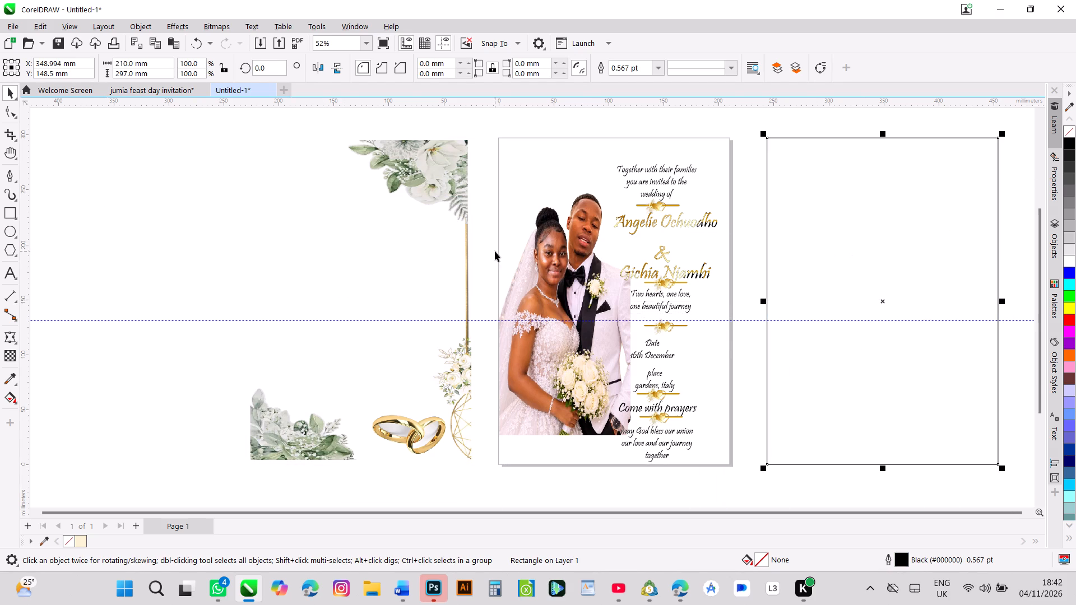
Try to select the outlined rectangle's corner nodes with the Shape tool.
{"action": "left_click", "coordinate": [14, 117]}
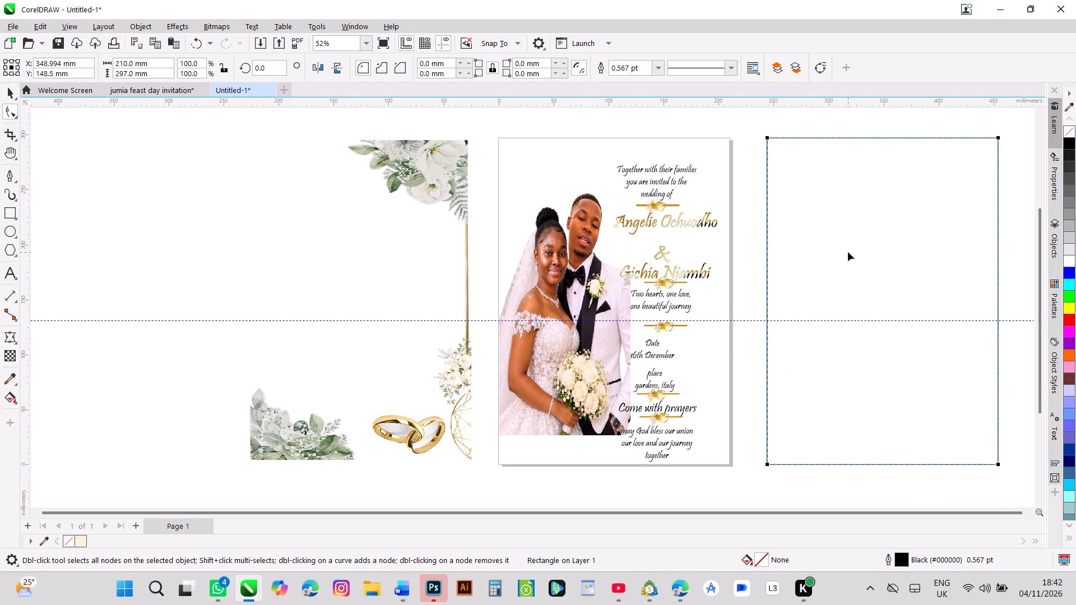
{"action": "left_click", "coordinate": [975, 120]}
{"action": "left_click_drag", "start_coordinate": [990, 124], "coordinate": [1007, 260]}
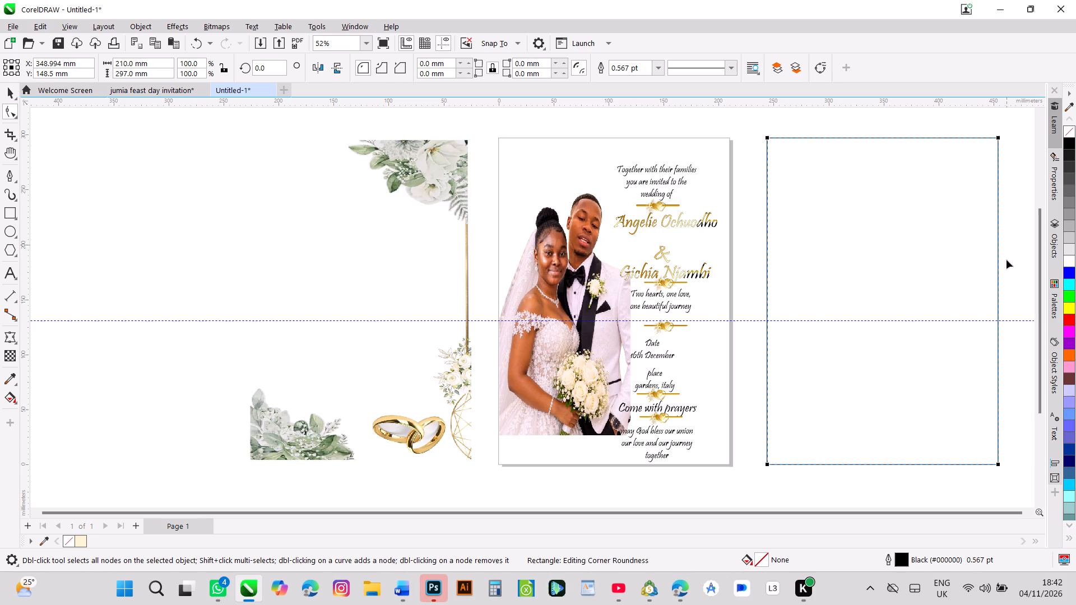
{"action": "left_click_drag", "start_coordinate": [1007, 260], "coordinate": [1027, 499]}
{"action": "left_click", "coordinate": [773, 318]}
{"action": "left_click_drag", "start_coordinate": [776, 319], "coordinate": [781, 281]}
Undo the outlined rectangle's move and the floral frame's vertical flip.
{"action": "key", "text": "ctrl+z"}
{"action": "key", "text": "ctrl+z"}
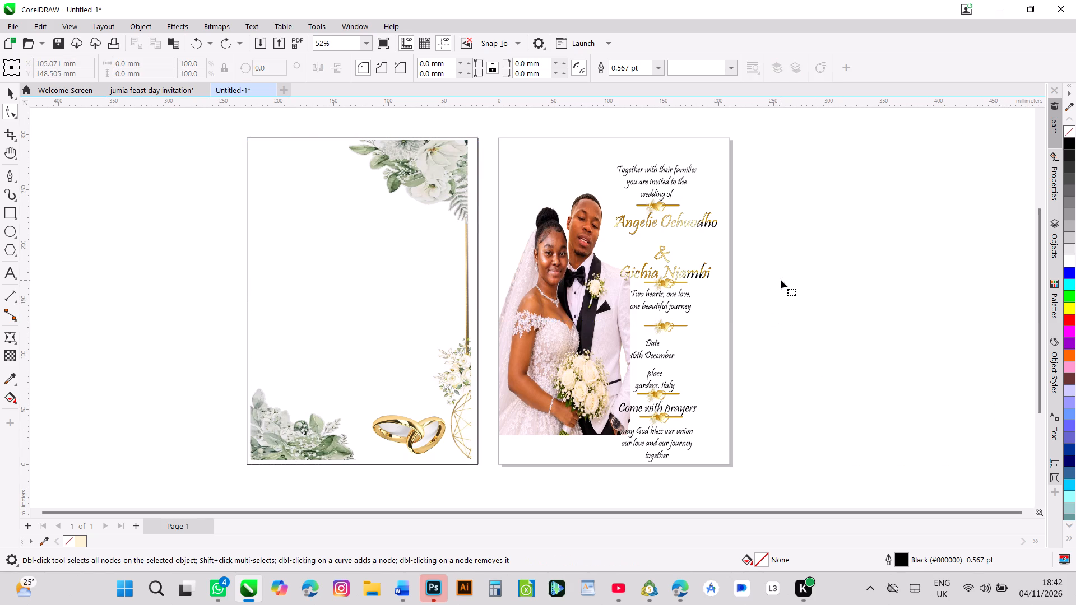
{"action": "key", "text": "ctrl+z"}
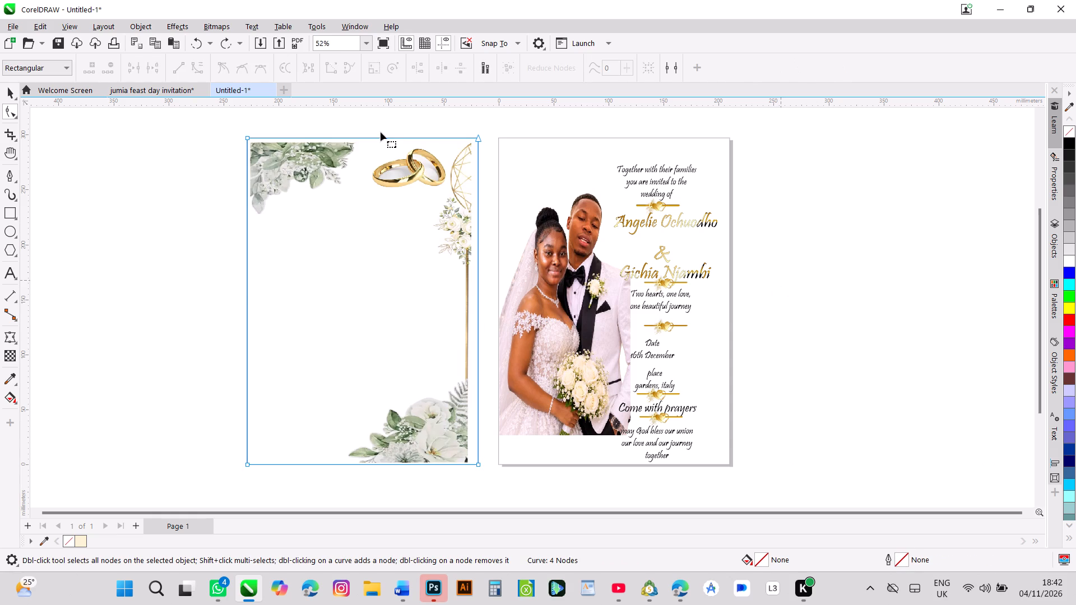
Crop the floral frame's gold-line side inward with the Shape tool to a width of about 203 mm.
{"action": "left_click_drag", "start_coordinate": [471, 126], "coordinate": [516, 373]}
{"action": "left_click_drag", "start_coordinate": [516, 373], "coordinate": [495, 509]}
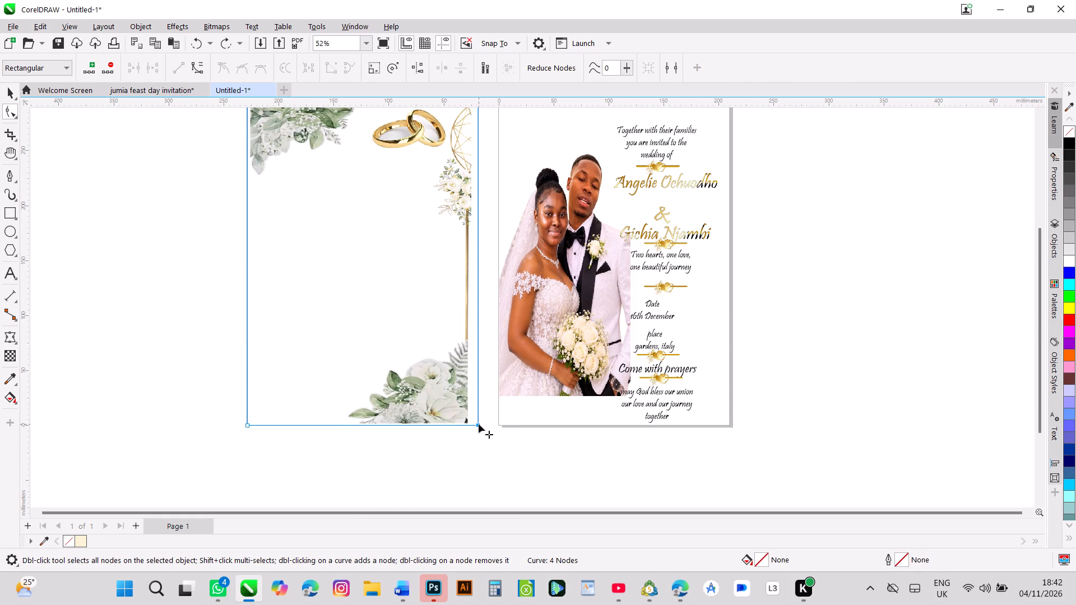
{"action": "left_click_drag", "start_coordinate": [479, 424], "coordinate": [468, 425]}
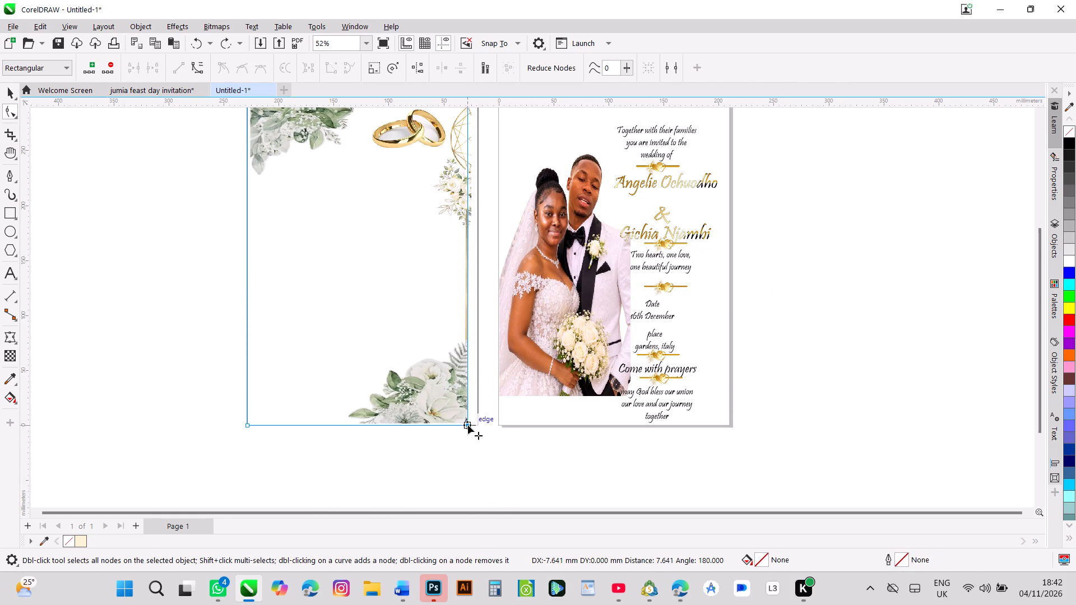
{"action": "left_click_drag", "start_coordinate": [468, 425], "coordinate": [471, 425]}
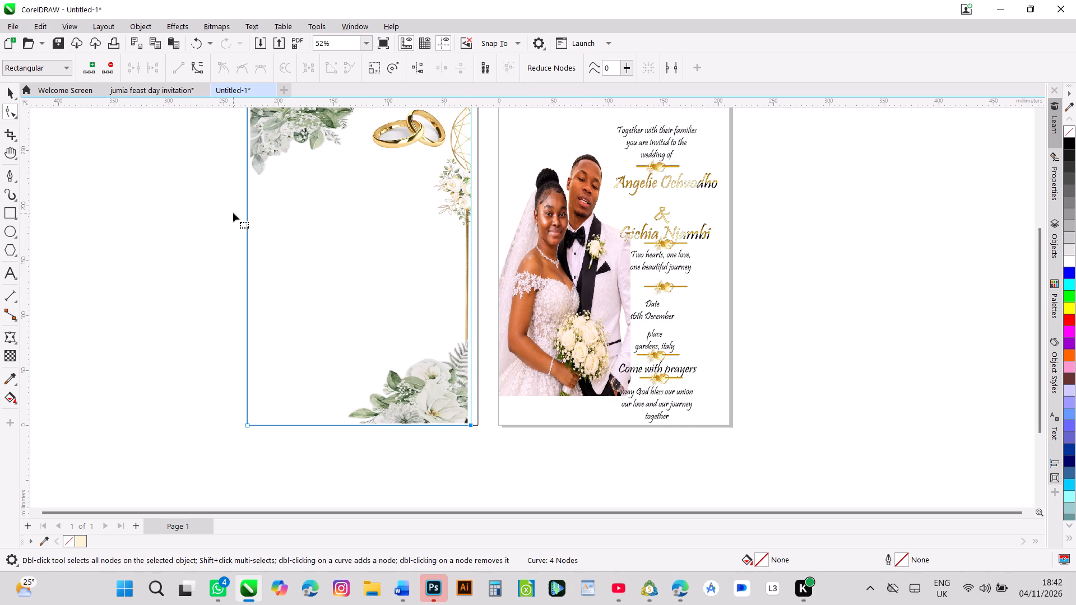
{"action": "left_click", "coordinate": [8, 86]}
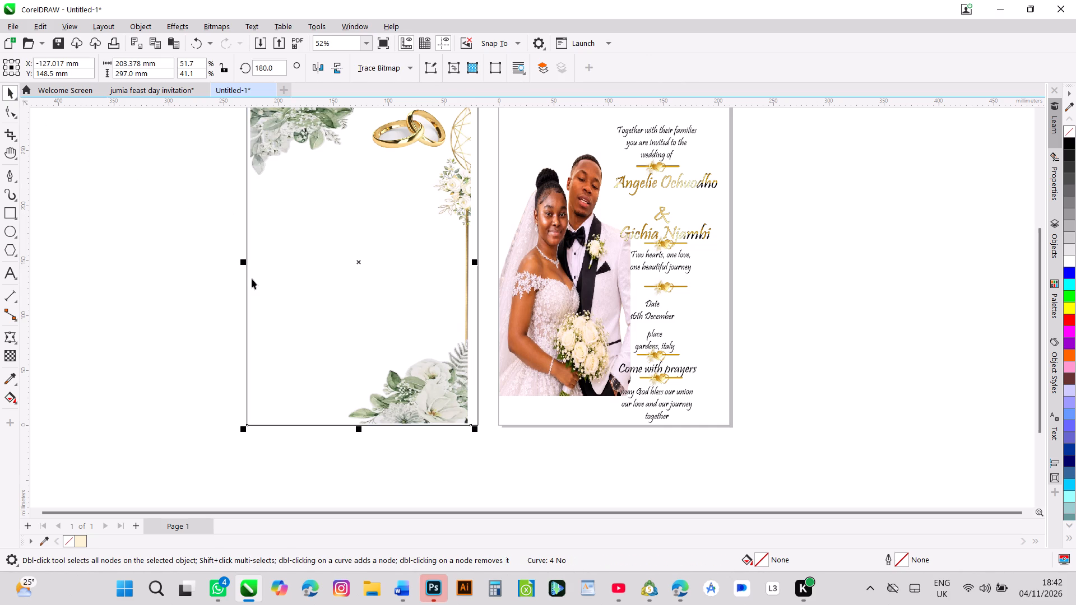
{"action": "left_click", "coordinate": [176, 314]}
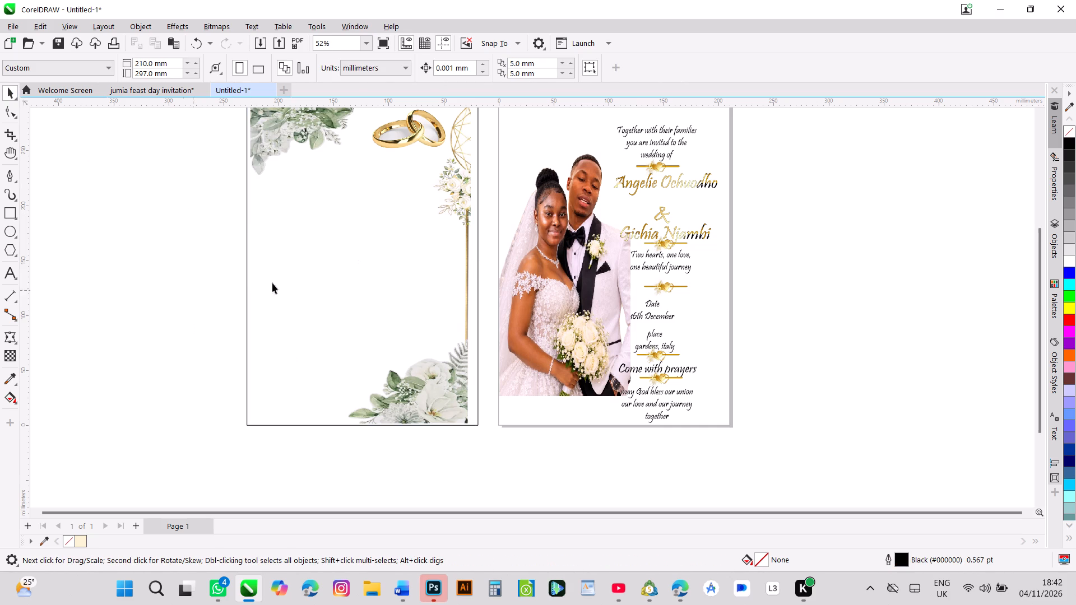
Centre the outlined rectangle on the page and move it clear of the invitation to about X 375 mm, Y 55 mm.
{"action": "left_click", "coordinate": [300, 273]}
{"action": "key", "text": "p"}
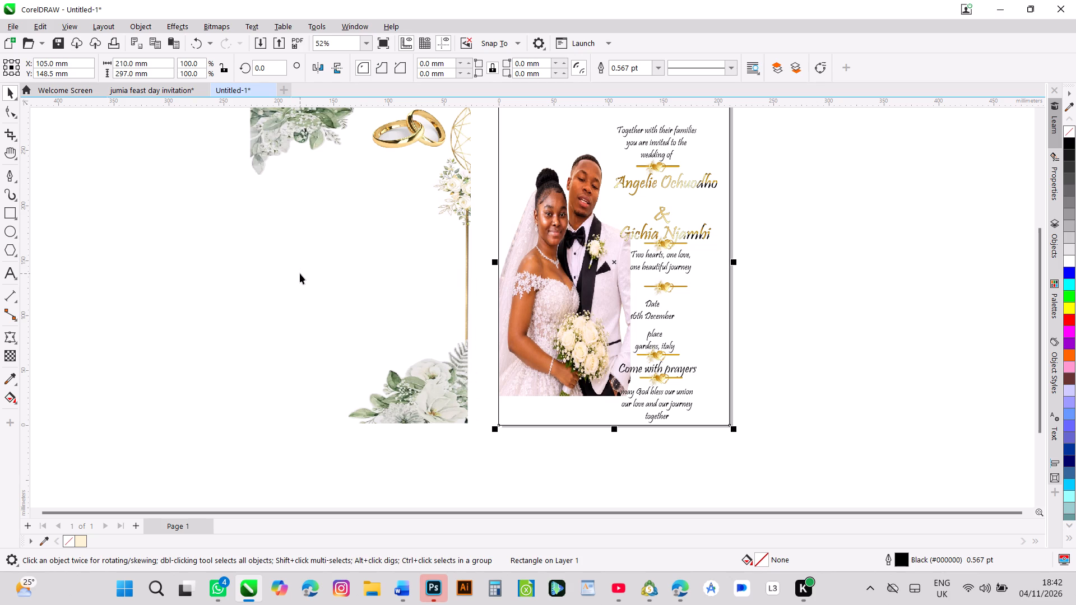
{"action": "left_click_drag", "start_coordinate": [609, 267], "coordinate": [633, 278]}
{"action": "left_click_drag", "start_coordinate": [633, 278], "coordinate": [906, 372]}
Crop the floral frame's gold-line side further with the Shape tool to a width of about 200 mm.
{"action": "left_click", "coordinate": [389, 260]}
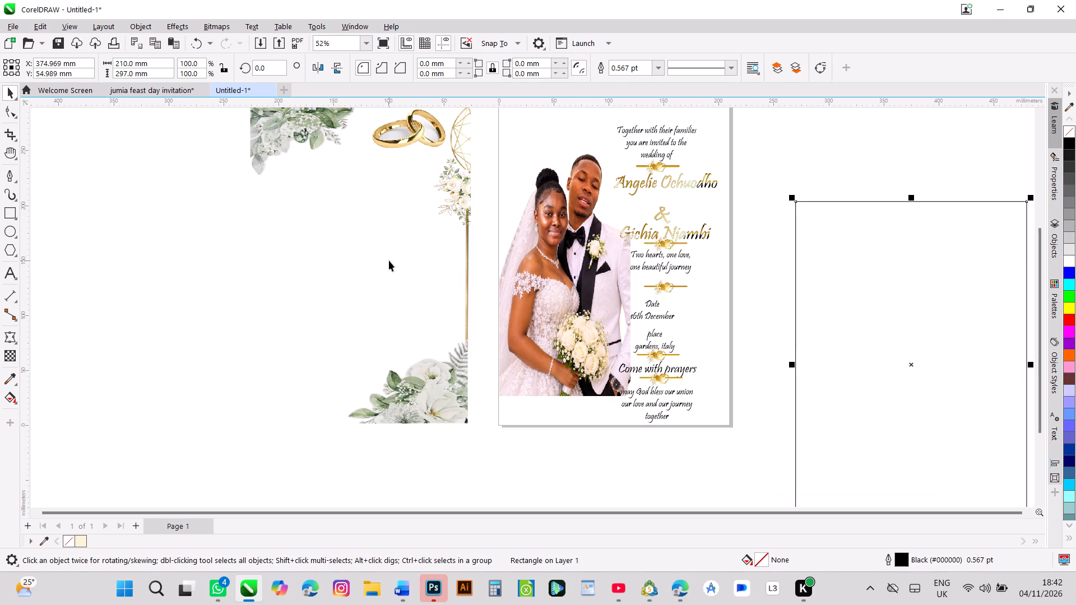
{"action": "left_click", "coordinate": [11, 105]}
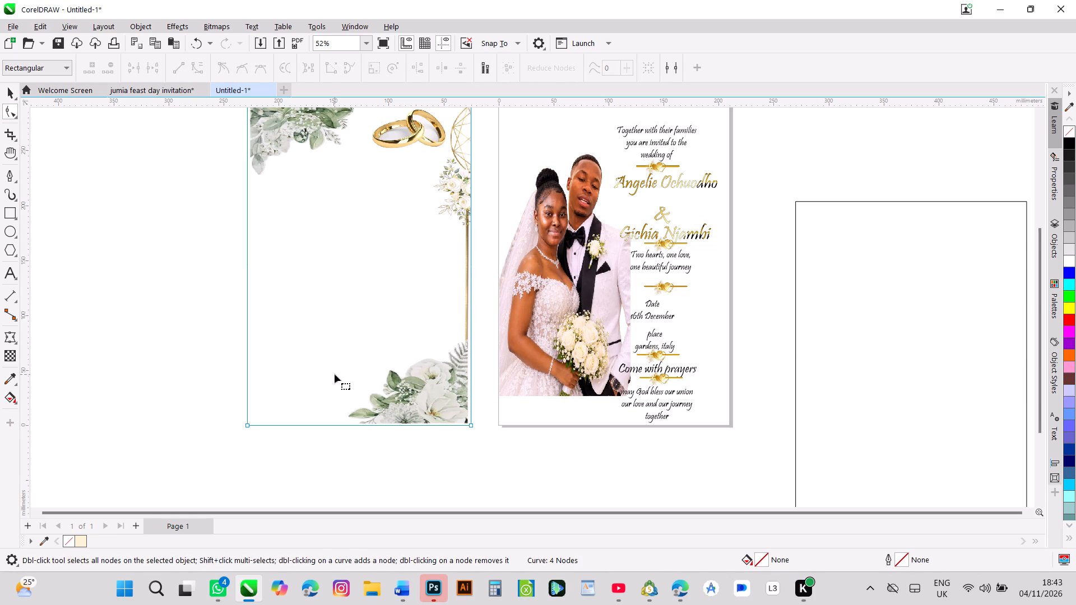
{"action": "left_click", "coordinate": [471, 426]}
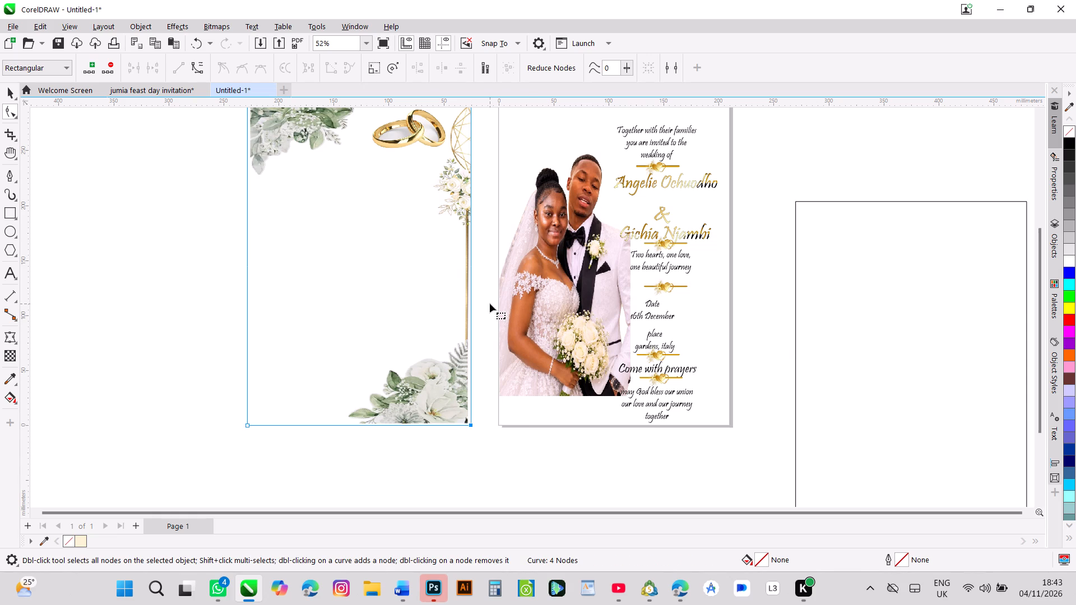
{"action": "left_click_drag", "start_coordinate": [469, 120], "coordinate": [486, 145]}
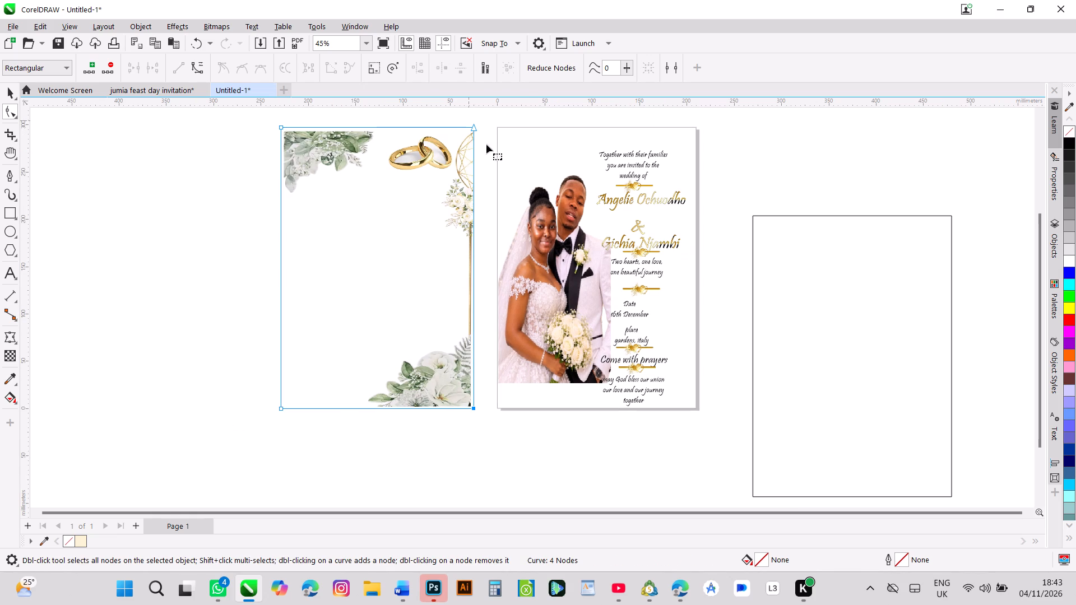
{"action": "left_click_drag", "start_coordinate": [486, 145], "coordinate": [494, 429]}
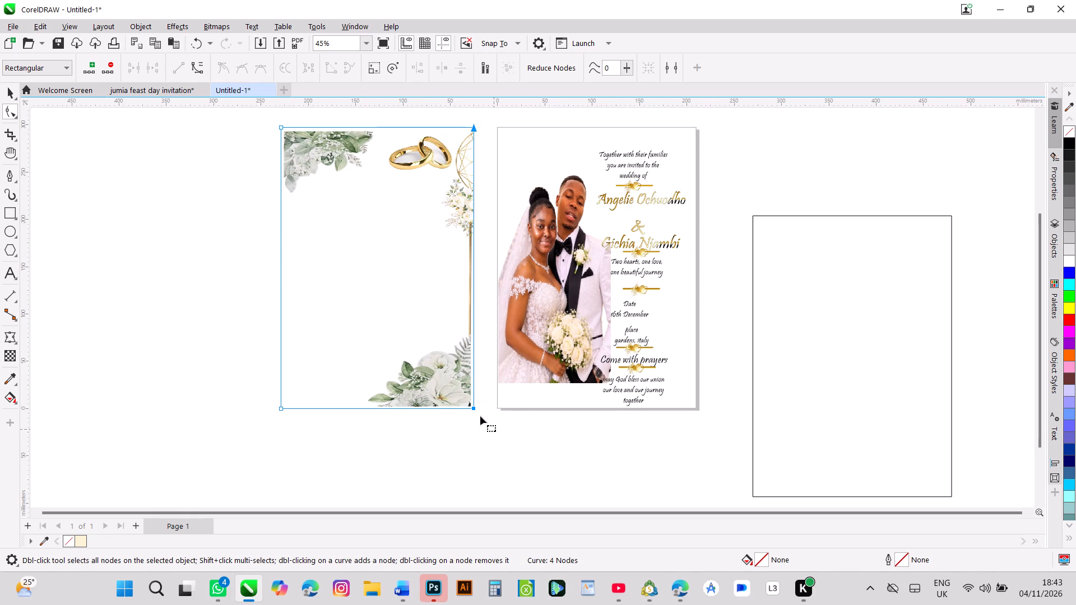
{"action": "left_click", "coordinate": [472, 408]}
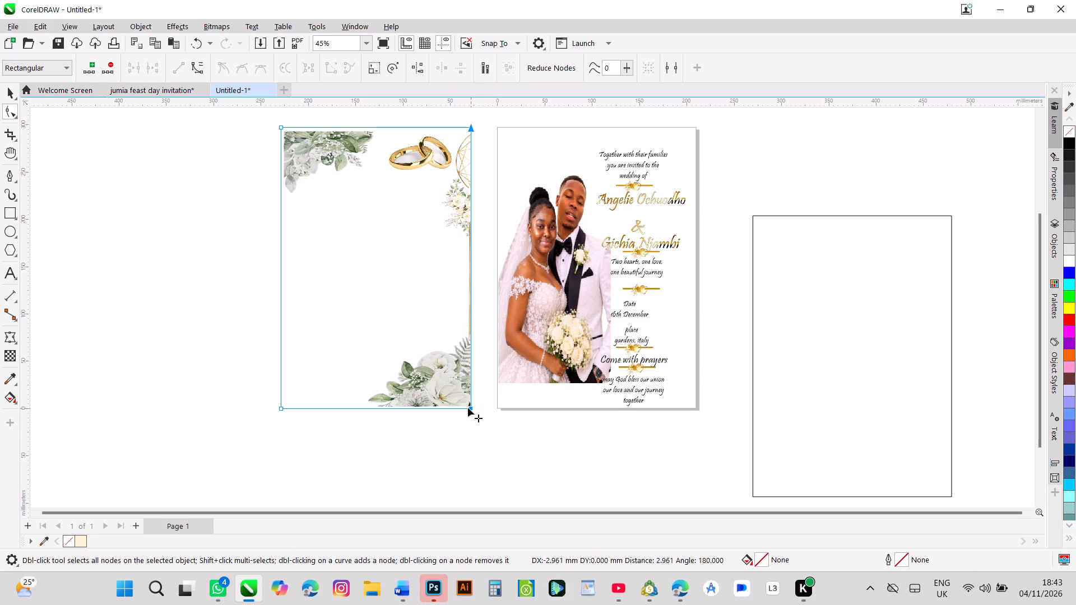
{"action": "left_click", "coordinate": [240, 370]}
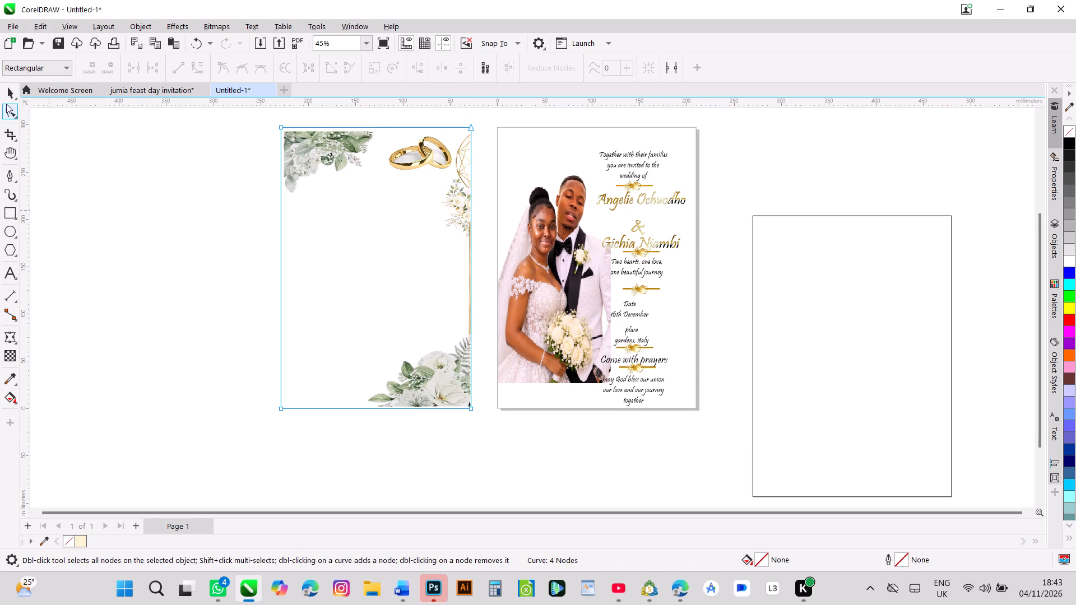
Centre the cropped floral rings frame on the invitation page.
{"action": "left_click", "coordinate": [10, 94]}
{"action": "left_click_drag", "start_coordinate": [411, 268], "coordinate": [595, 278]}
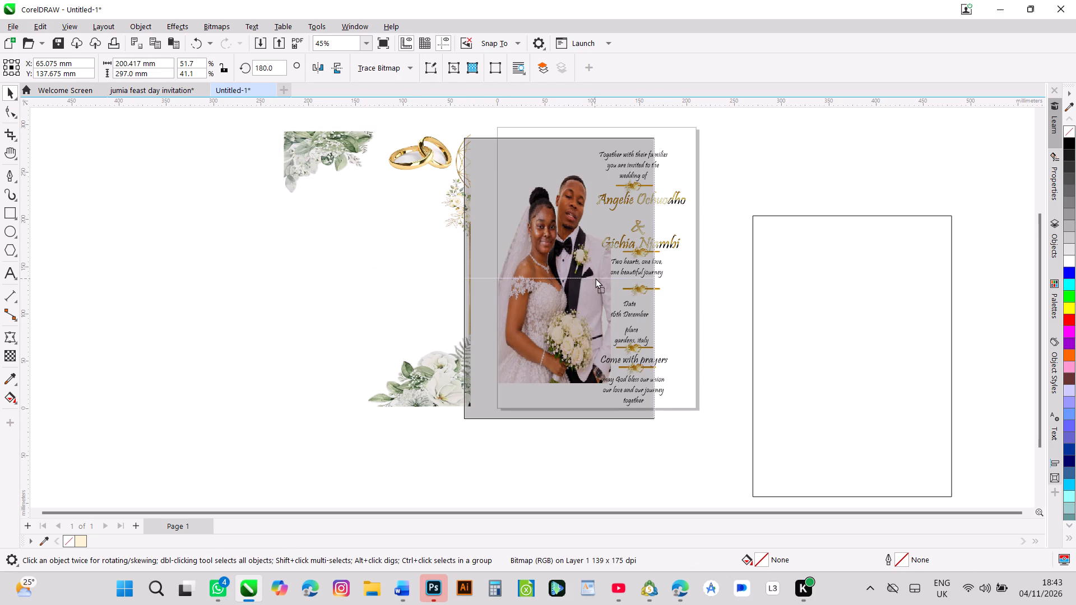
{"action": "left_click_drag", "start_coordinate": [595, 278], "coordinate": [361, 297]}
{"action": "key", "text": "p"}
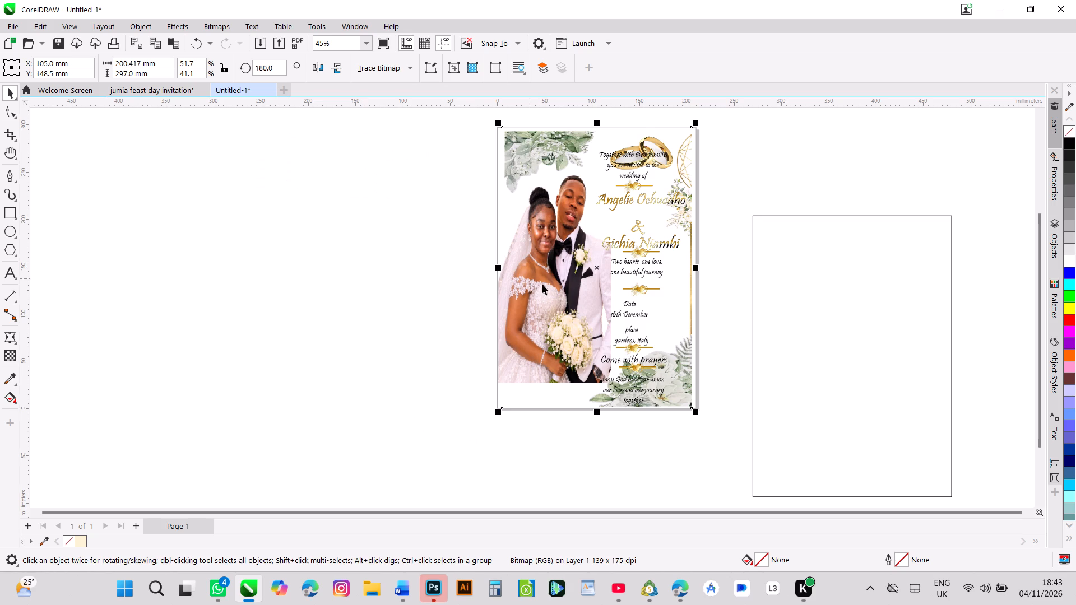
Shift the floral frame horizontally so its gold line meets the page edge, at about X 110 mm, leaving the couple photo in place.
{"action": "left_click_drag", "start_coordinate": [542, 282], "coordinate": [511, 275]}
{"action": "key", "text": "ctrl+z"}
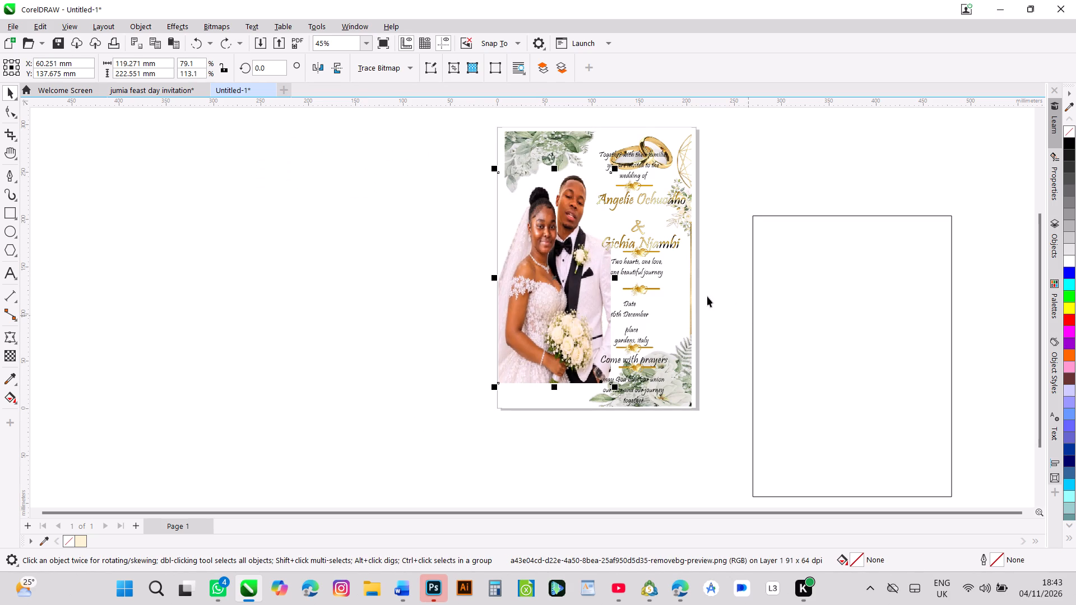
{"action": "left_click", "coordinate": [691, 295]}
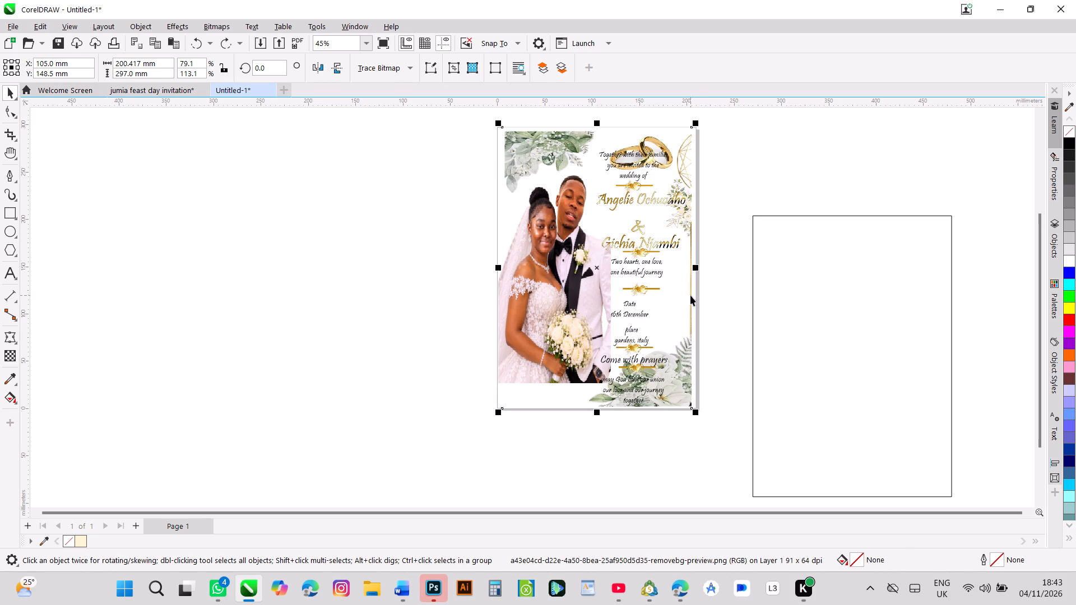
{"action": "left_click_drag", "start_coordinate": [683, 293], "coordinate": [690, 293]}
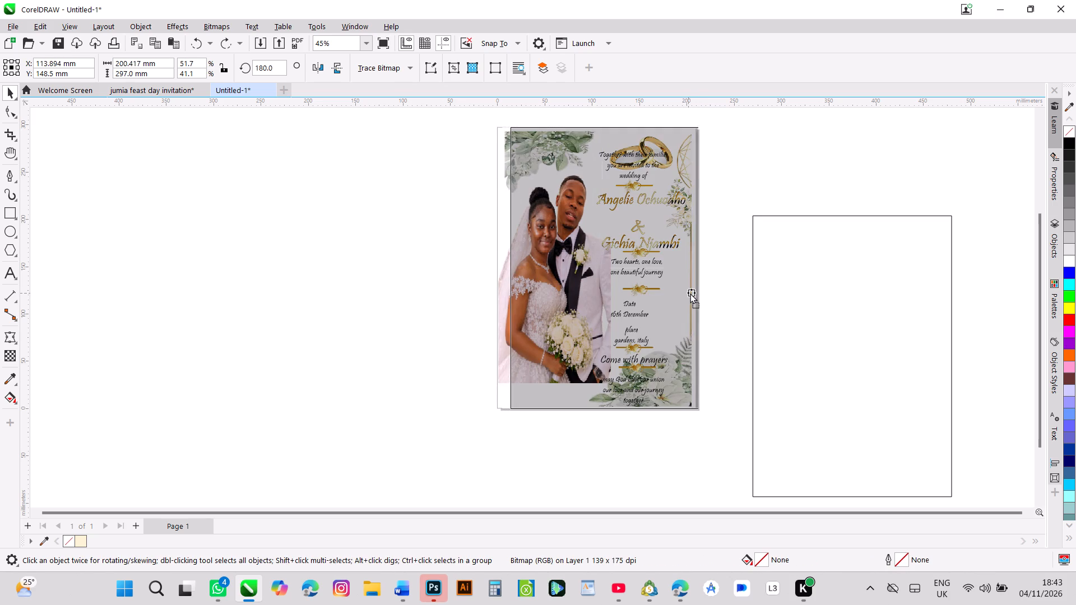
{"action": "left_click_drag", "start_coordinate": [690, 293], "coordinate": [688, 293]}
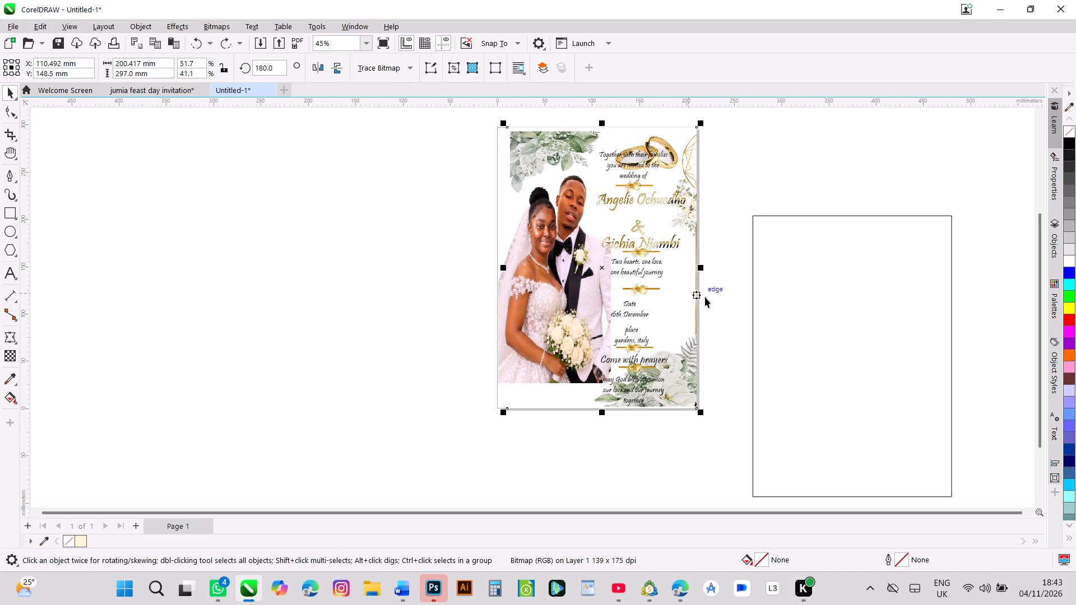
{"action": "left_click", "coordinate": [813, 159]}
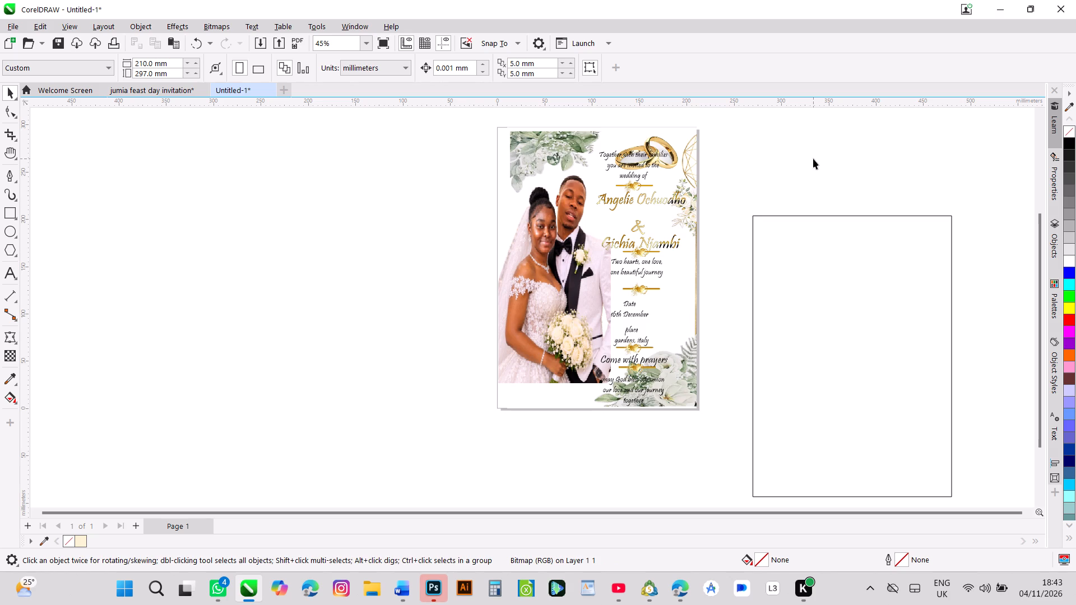
Undo the floral frame's placement on the page and delete the frame.
{"action": "key", "text": "ctrl+z"}
{"action": "key", "text": "ctrl+z"}
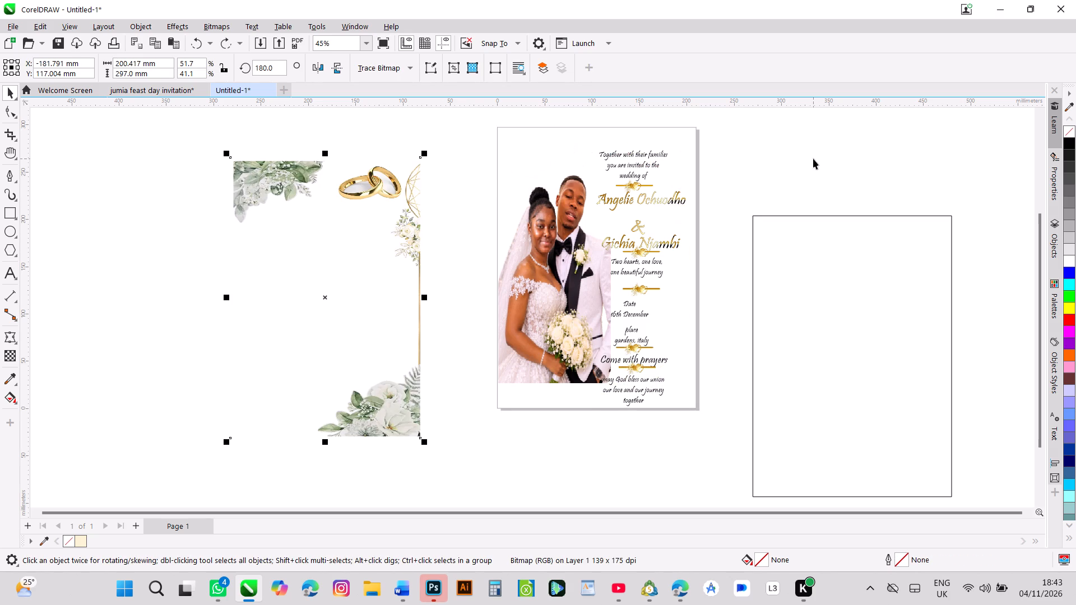
{"action": "key", "text": "Delete"}
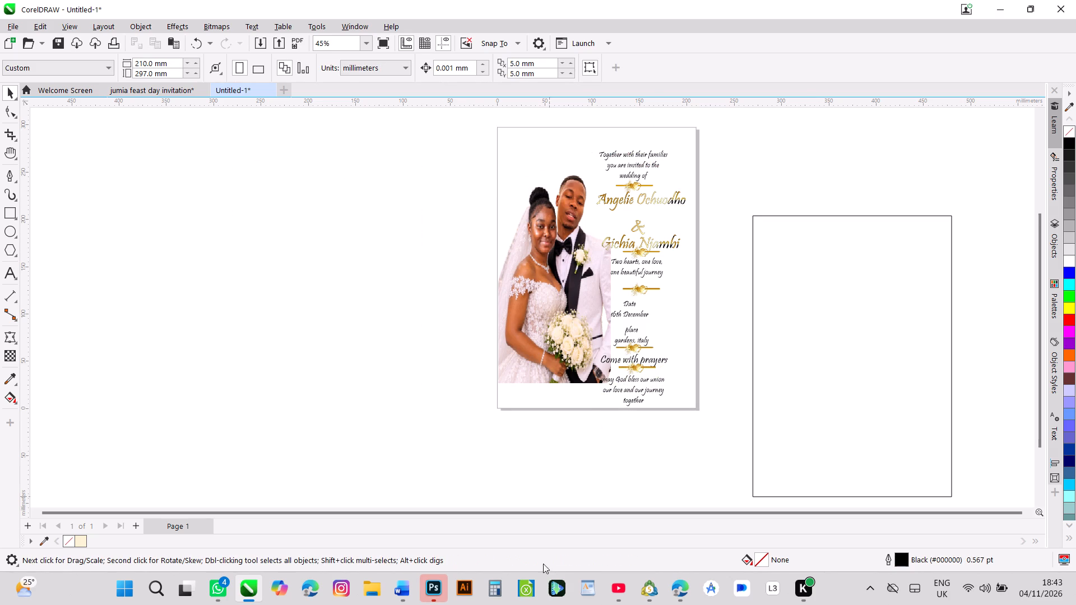
Switch to Pinterest in Edge, browse the related wedding frame designs and open the full gold scrollwork border pin.
{"action": "double_click", "coordinate": [686, 588]}
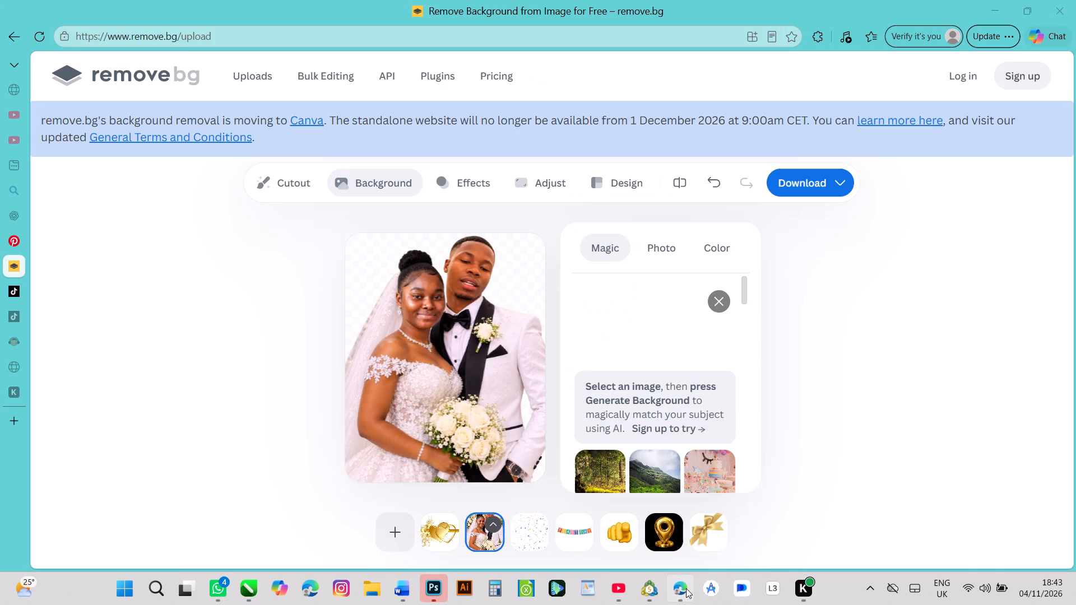
{"action": "left_click", "coordinate": [10, 232]}
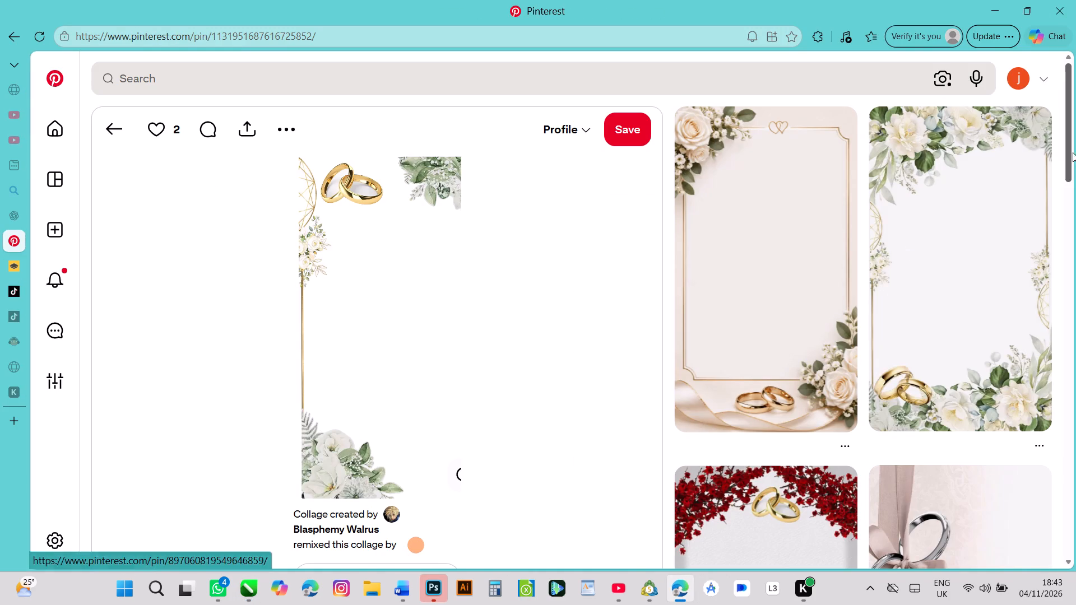
{"action": "left_click_drag", "start_coordinate": [1068, 152], "coordinate": [1075, 243]}
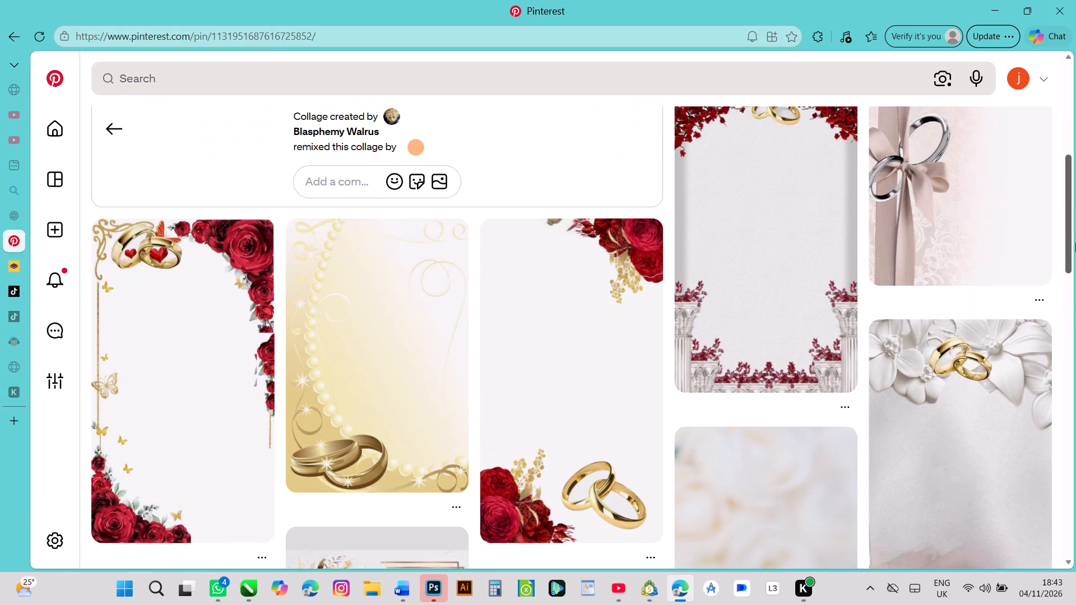
{"action": "left_click_drag", "start_coordinate": [1075, 243], "coordinate": [1075, 182]}
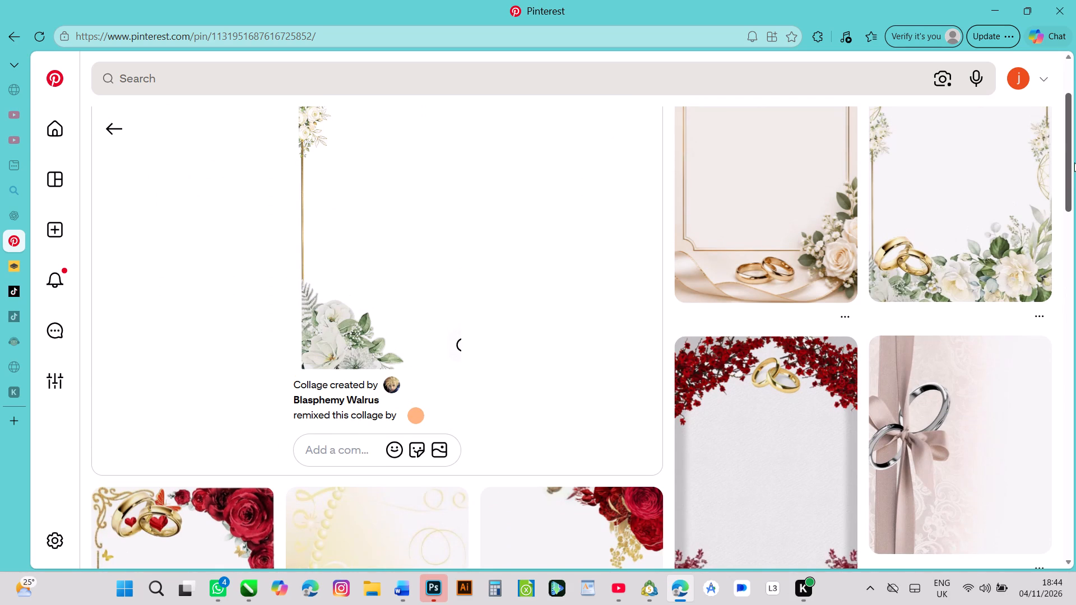
{"action": "left_click_drag", "start_coordinate": [1068, 160], "coordinate": [1071, 275]}
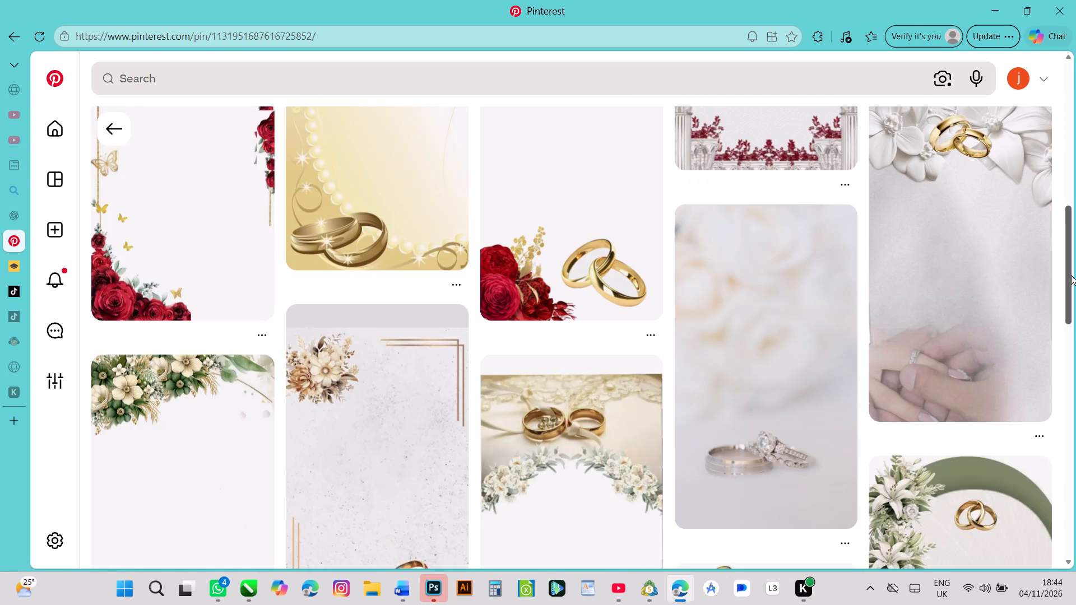
{"action": "left_click_drag", "start_coordinate": [1071, 275], "coordinate": [1075, 384]}
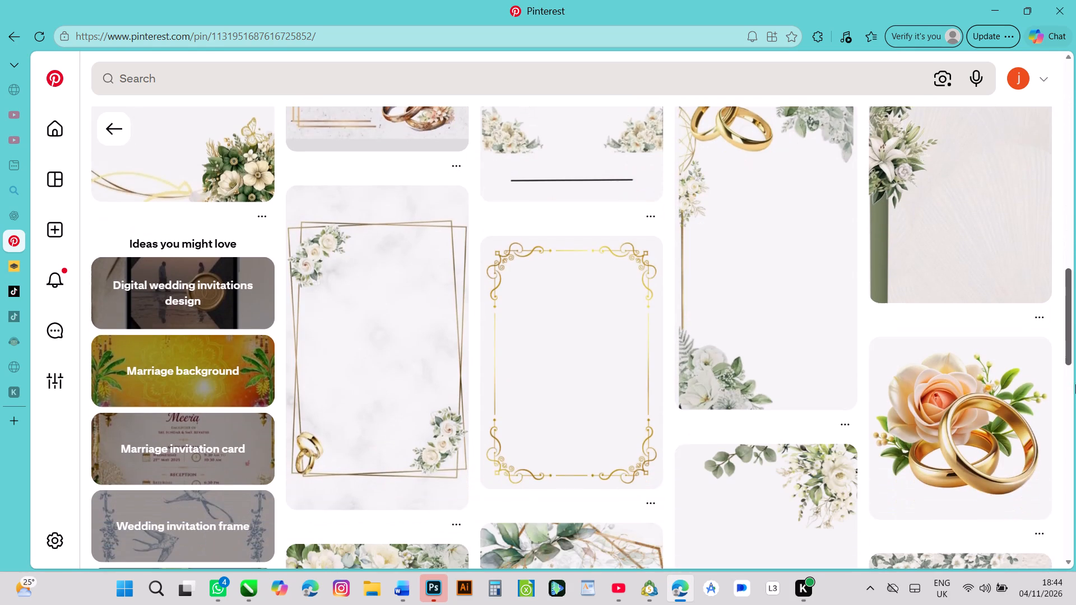
{"action": "left_click_drag", "start_coordinate": [1075, 384], "coordinate": [1075, 388]}
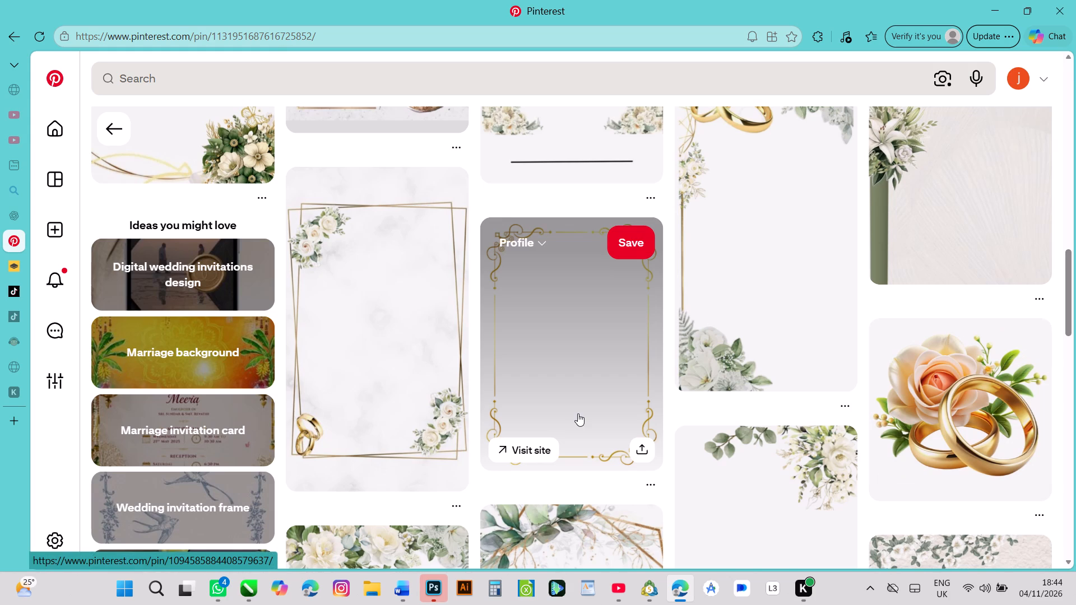
{"action": "left_click", "coordinate": [578, 413]}
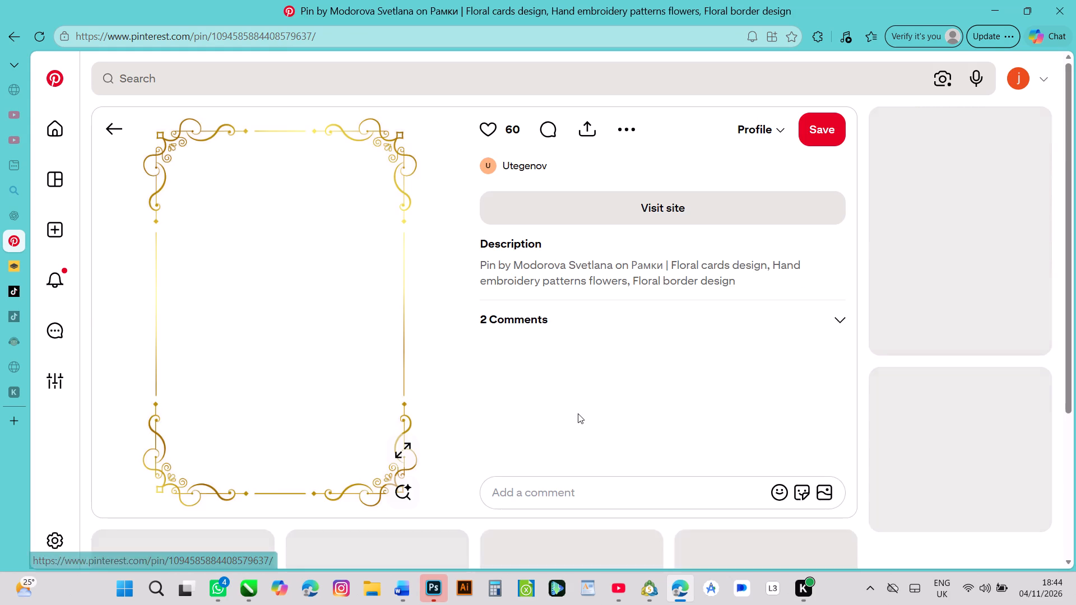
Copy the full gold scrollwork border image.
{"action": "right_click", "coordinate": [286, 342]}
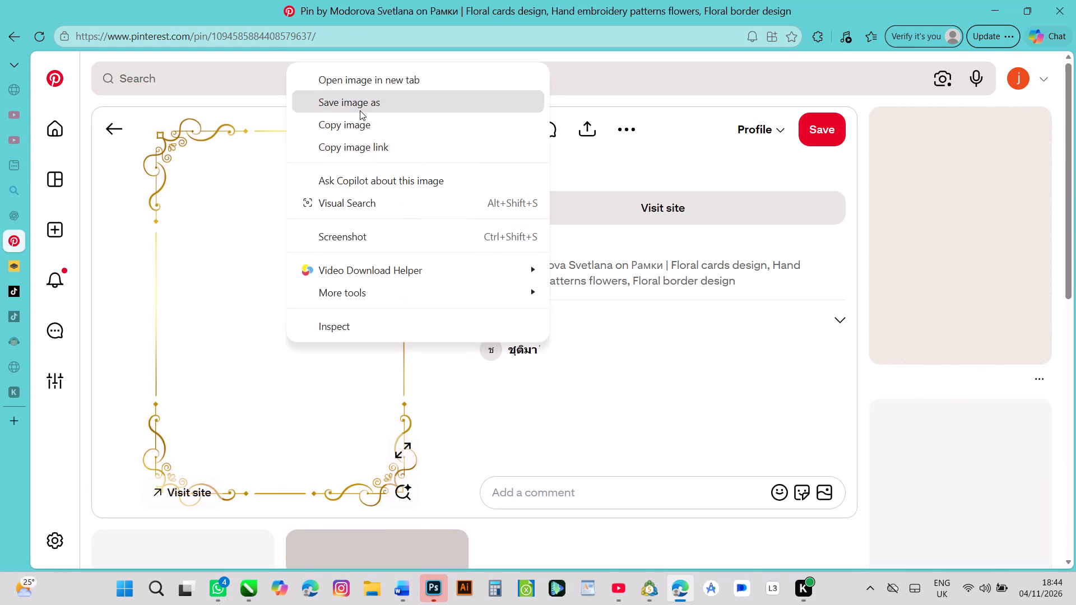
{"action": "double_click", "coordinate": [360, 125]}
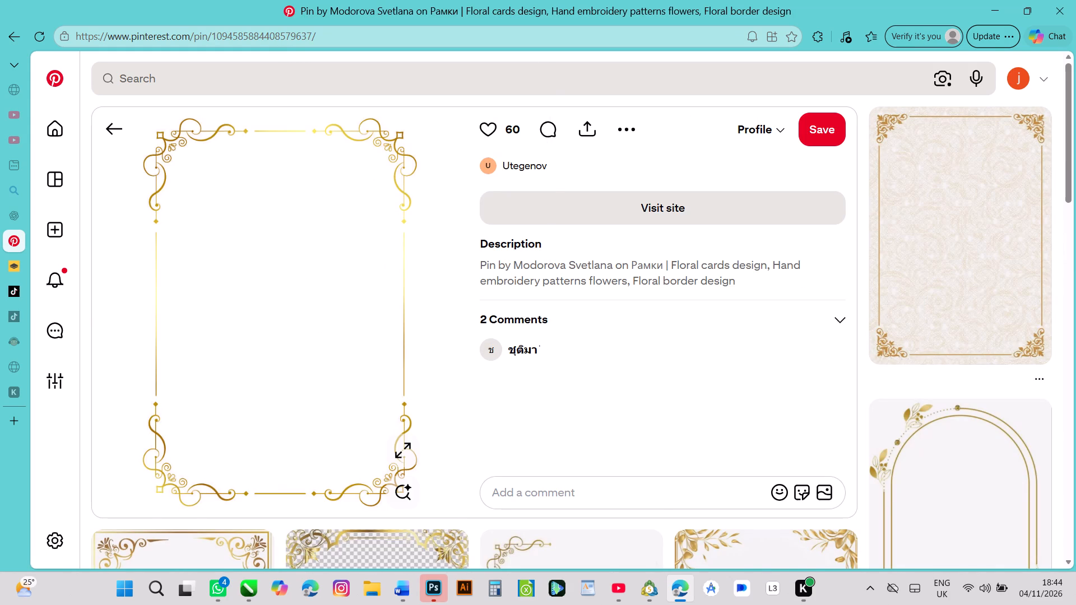
Browse the related gold borders and open the pin with scrollwork ornaments in two opposite corners.
{"action": "left_click_drag", "start_coordinate": [1066, 98], "coordinate": [1070, 115]}
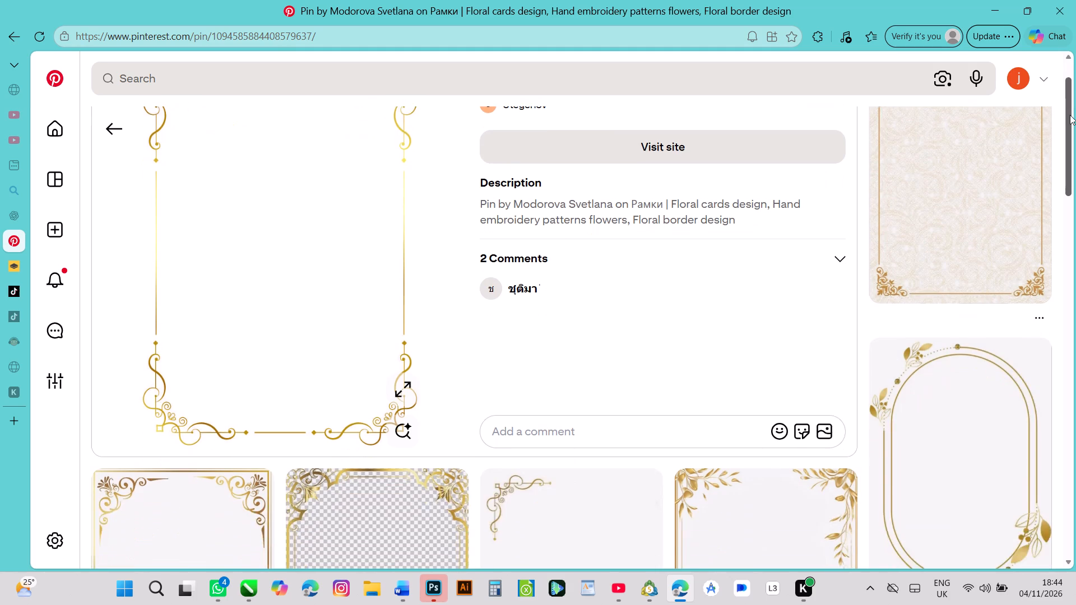
{"action": "left_click_drag", "start_coordinate": [1070, 115], "coordinate": [1074, 171]}
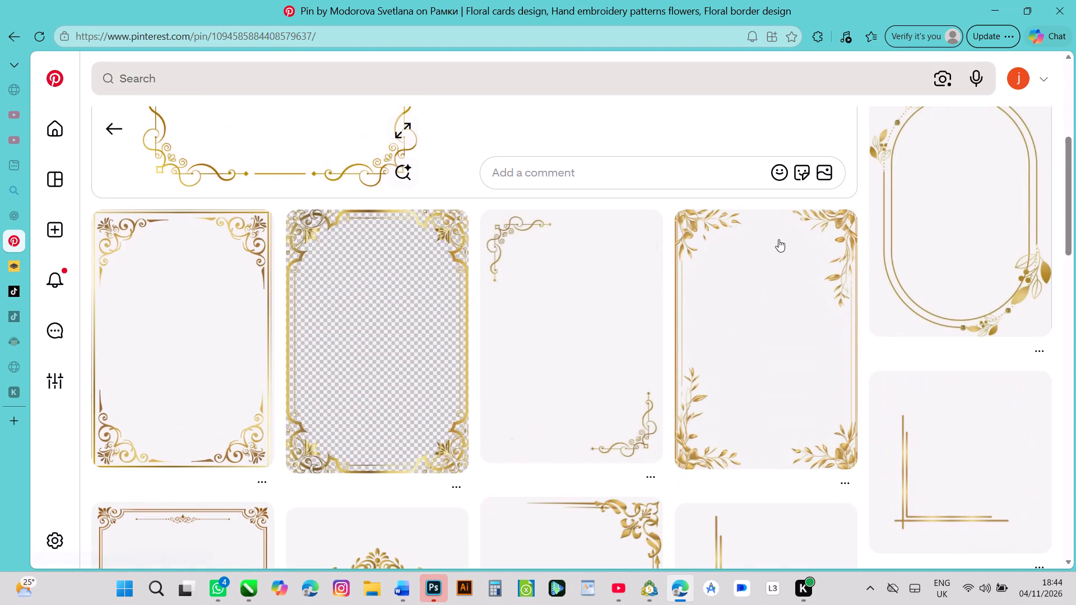
{"action": "double_click", "coordinate": [549, 316]}
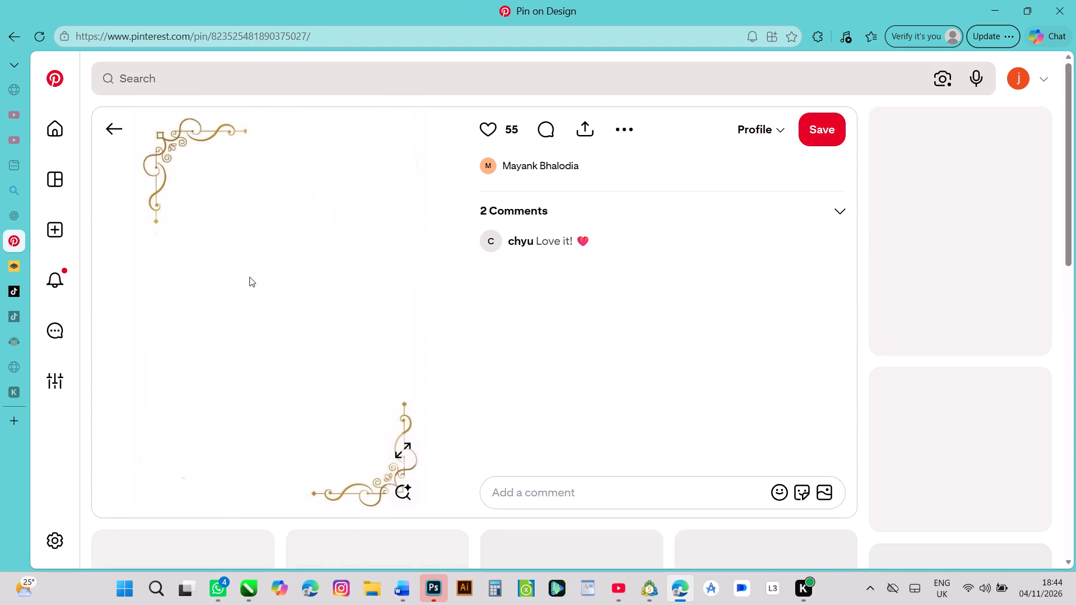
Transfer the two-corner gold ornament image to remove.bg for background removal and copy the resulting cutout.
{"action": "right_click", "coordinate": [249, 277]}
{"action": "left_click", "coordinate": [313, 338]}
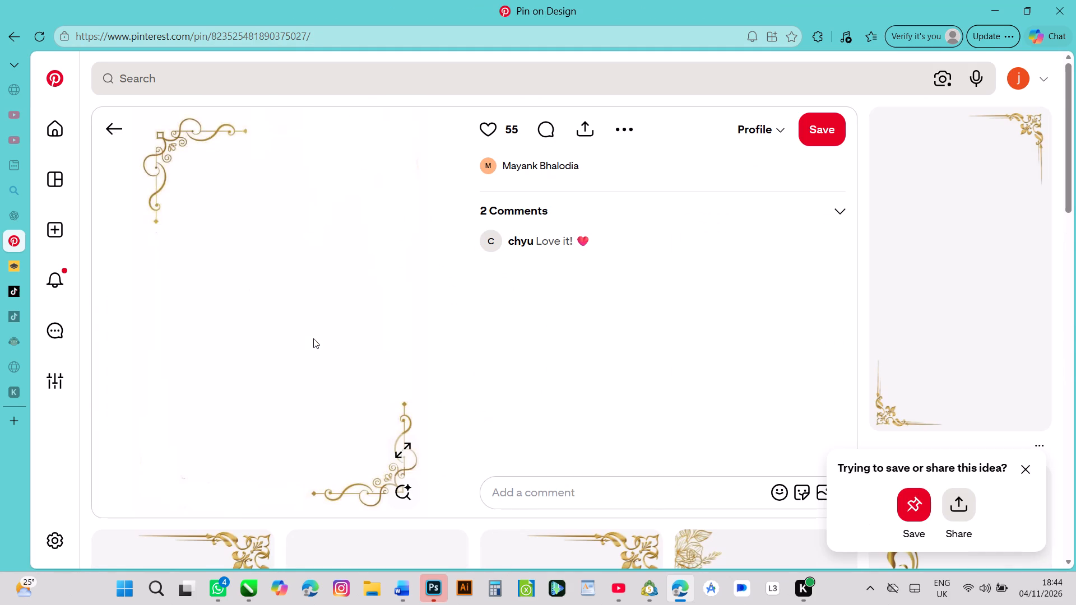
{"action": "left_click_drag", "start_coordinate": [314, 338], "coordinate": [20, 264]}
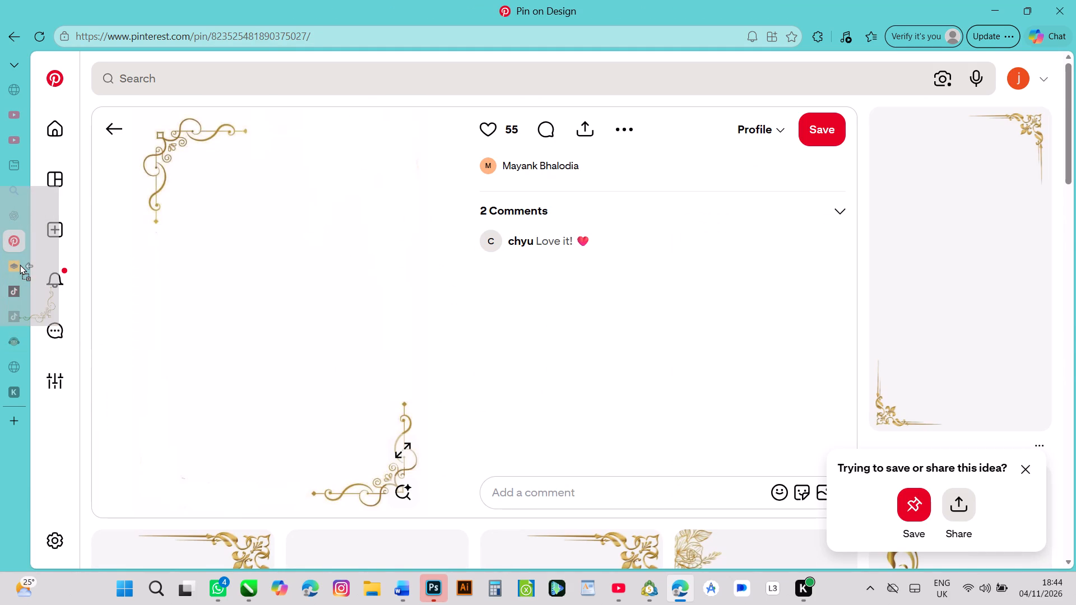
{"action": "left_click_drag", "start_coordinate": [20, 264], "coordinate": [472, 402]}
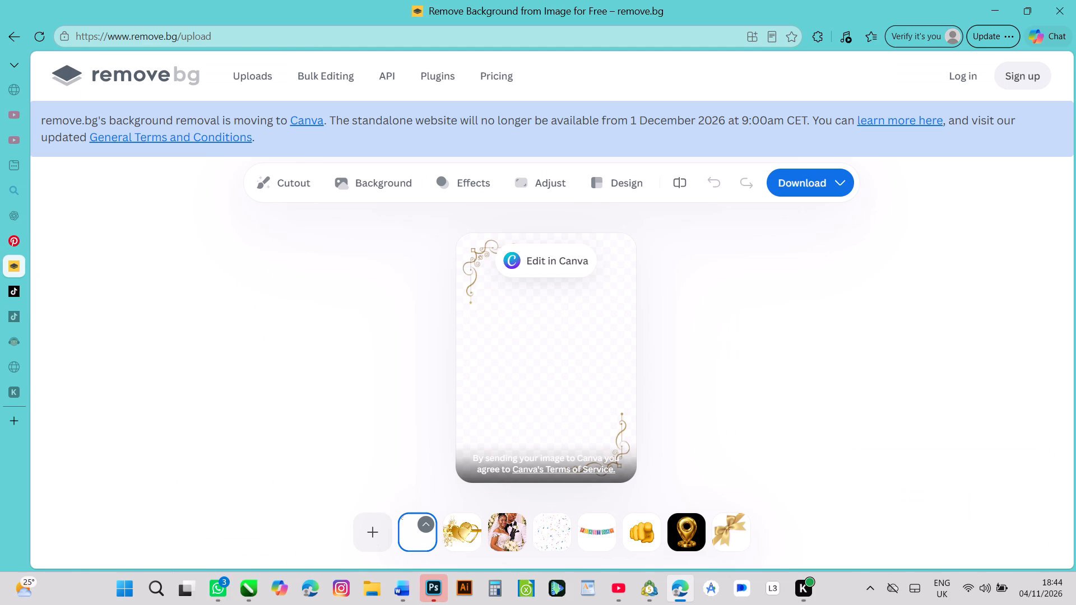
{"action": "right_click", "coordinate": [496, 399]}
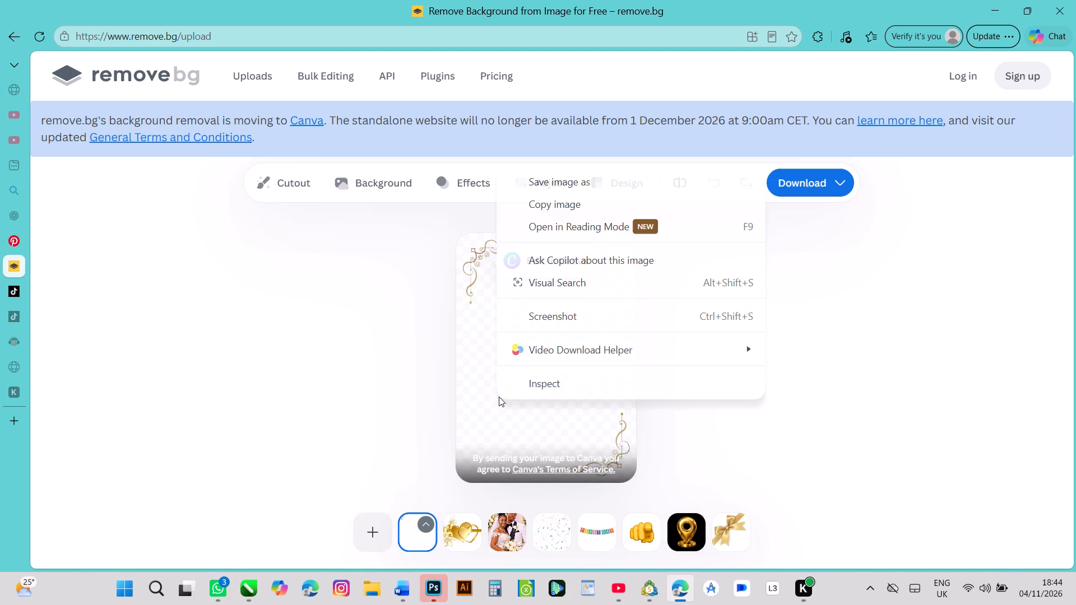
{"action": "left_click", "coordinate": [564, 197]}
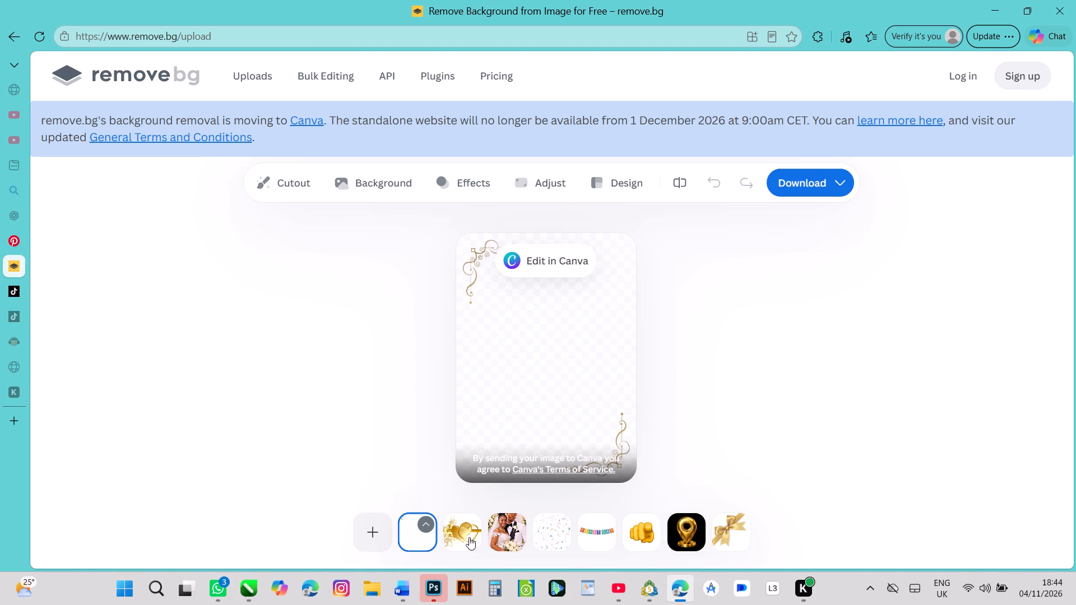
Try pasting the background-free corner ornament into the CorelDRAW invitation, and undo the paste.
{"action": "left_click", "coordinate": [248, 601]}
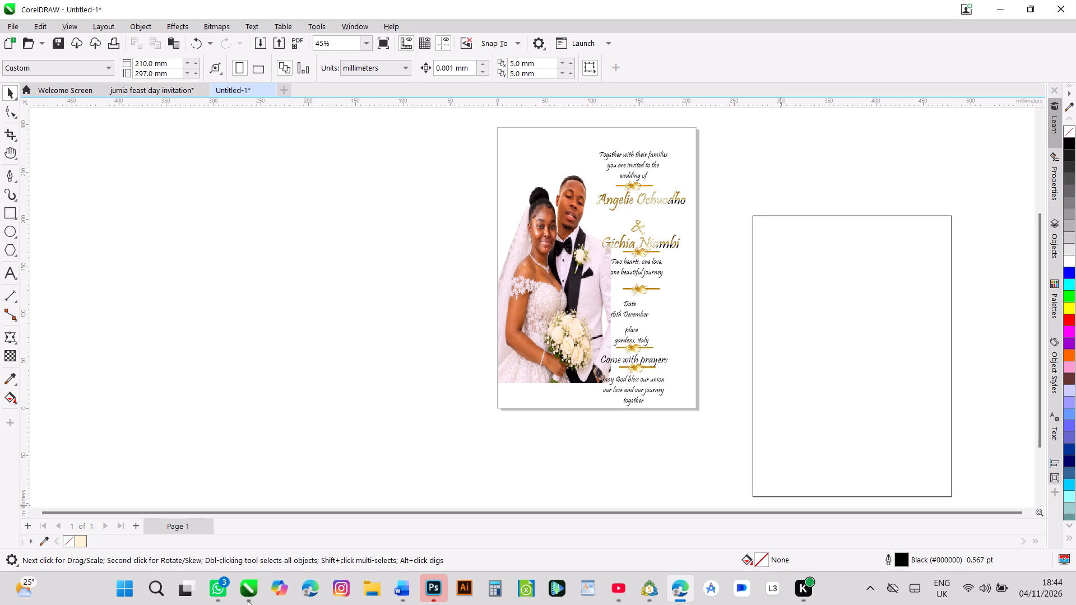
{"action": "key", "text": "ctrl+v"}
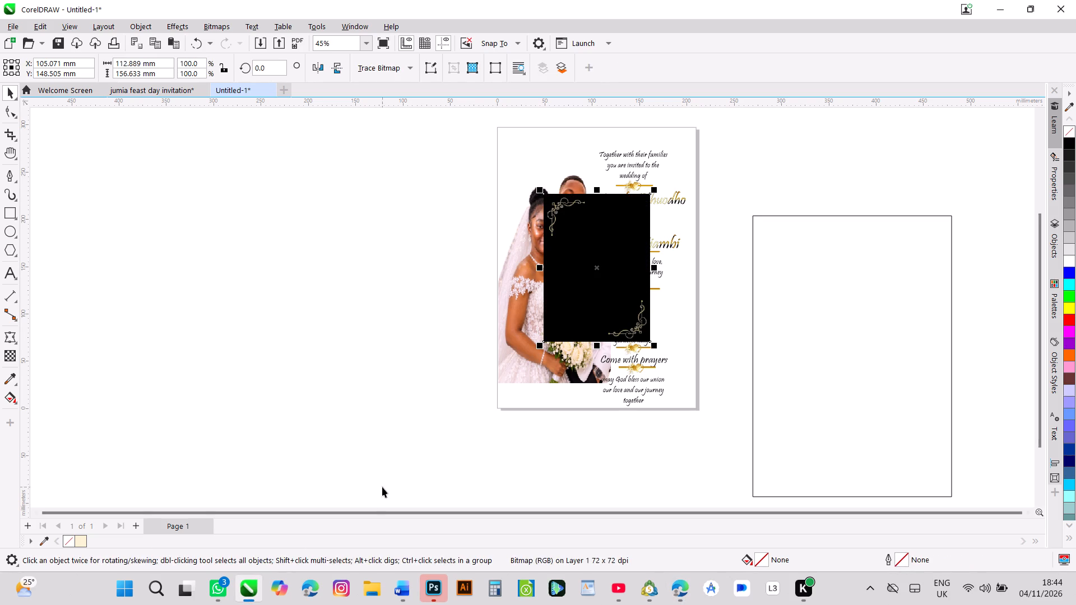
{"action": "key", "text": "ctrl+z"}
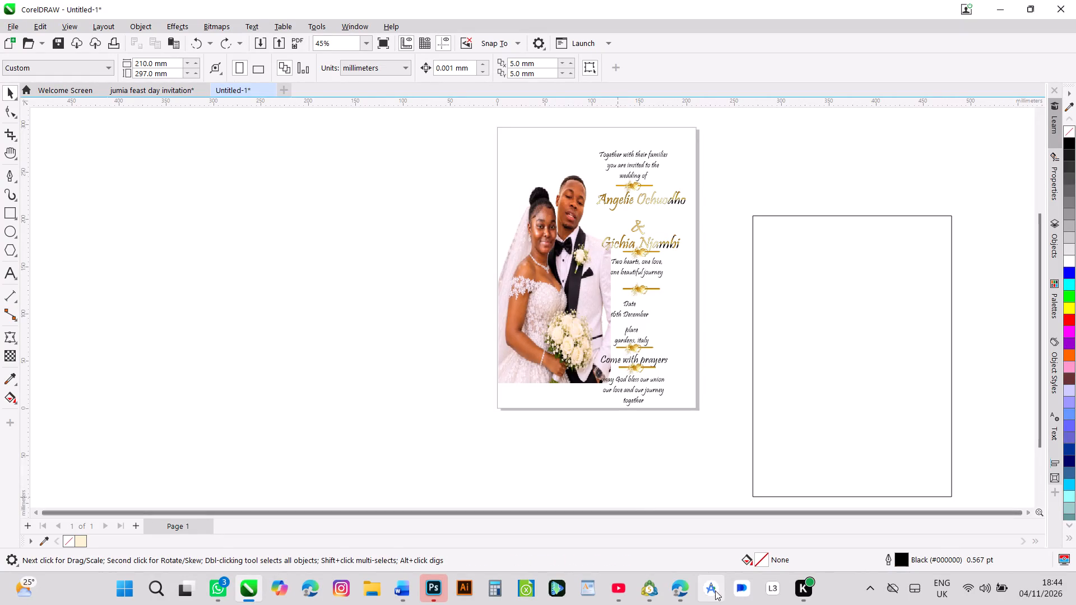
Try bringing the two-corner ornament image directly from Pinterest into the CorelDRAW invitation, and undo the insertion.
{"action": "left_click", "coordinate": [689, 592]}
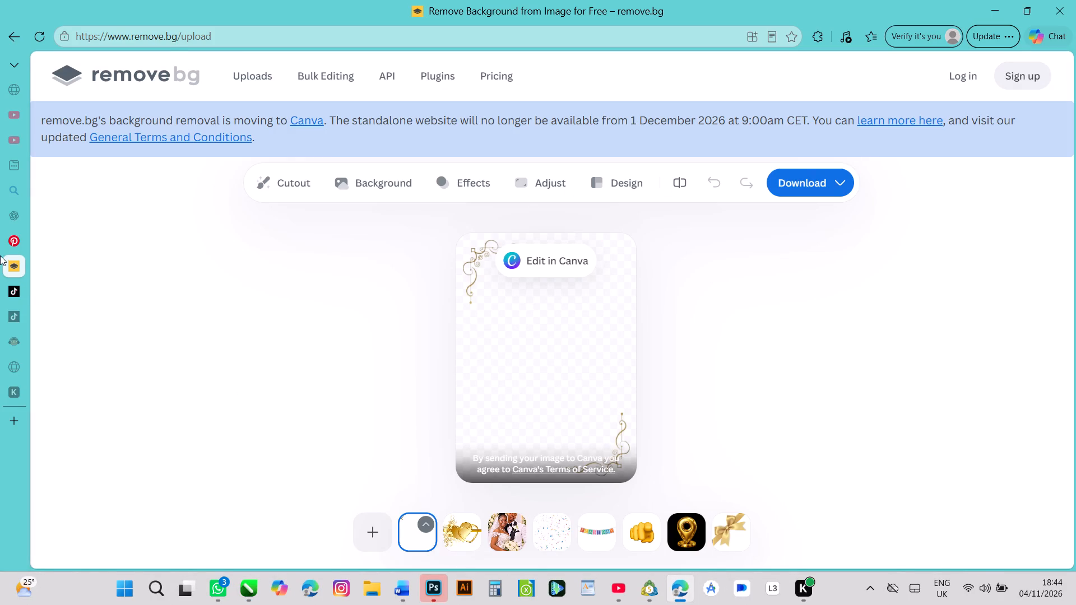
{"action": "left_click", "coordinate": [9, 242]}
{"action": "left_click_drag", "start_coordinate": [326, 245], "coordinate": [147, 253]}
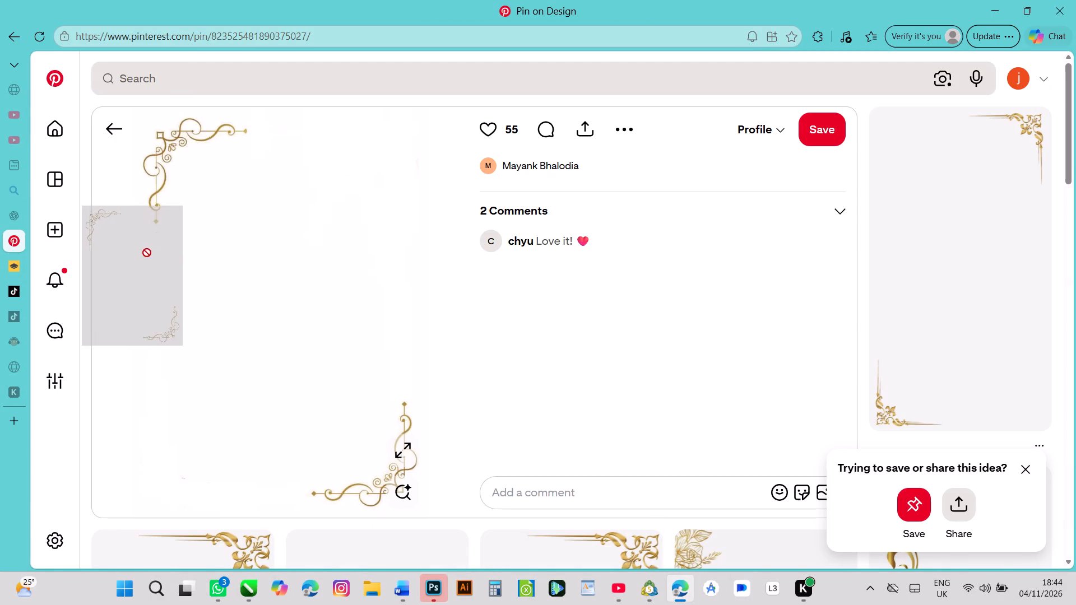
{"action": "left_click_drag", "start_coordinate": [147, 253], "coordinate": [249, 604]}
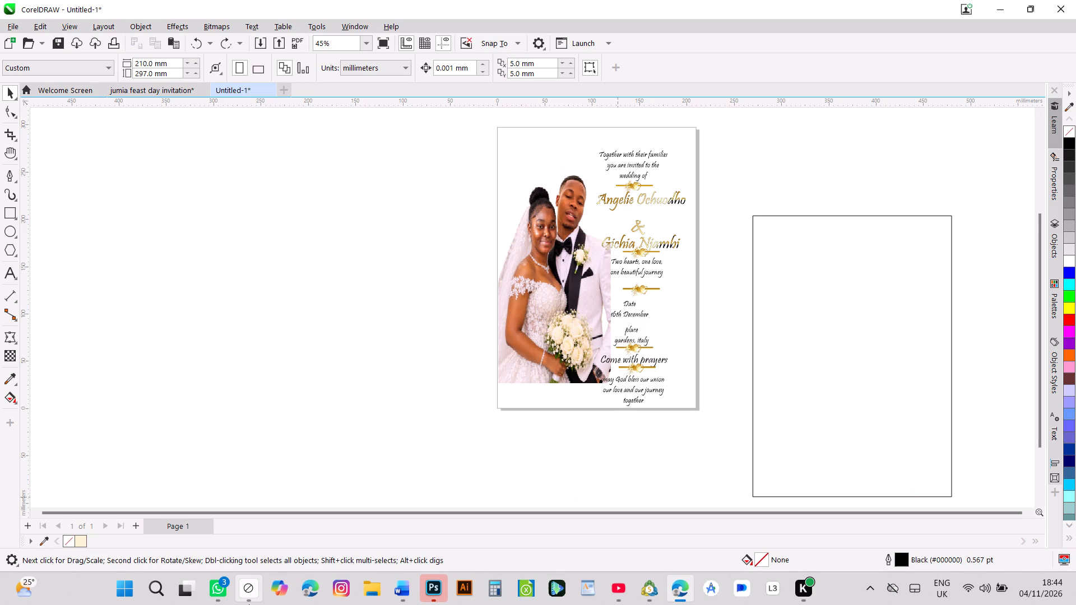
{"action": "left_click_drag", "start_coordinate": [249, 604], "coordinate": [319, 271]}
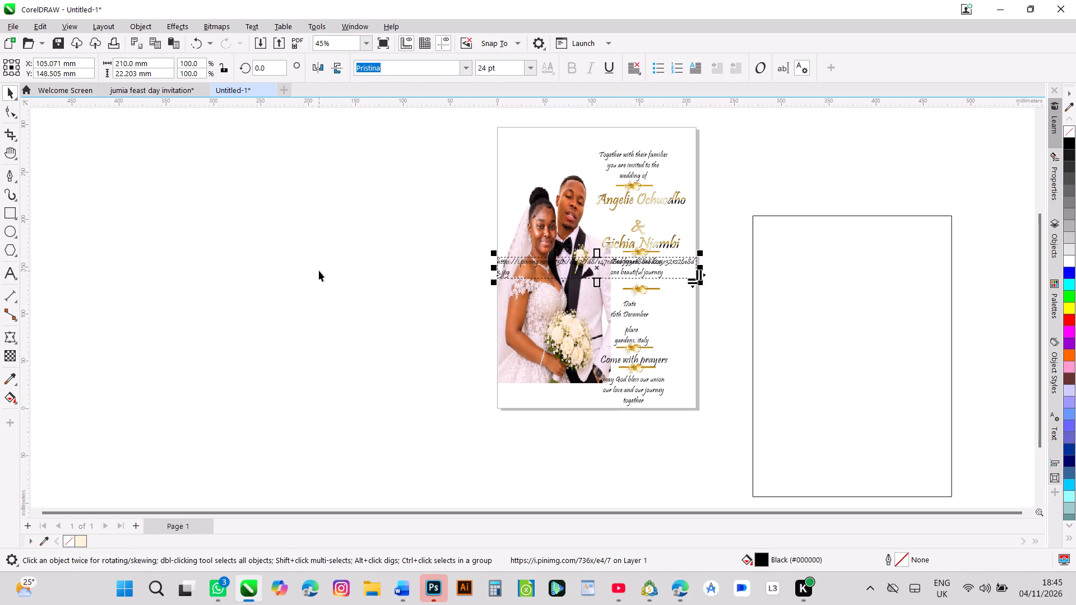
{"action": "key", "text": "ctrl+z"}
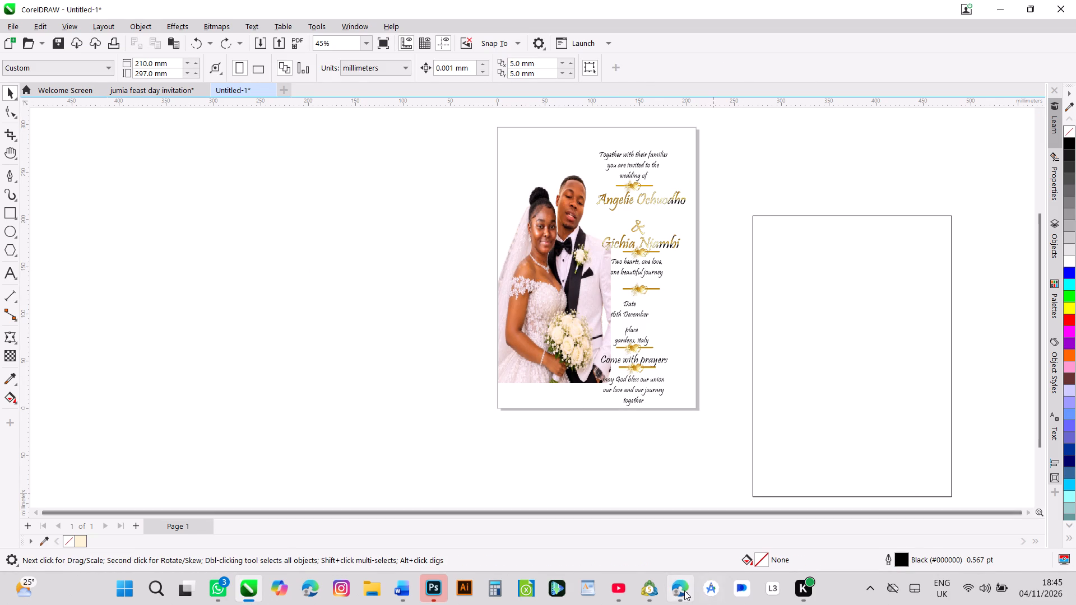
Copy the two-corner gold ornament image from Pinterest into CorelDRAW and place it beside the page at about X -185 mm, Y 126 mm.
{"action": "left_click", "coordinate": [684, 591]}
{"action": "right_click", "coordinate": [331, 364]}
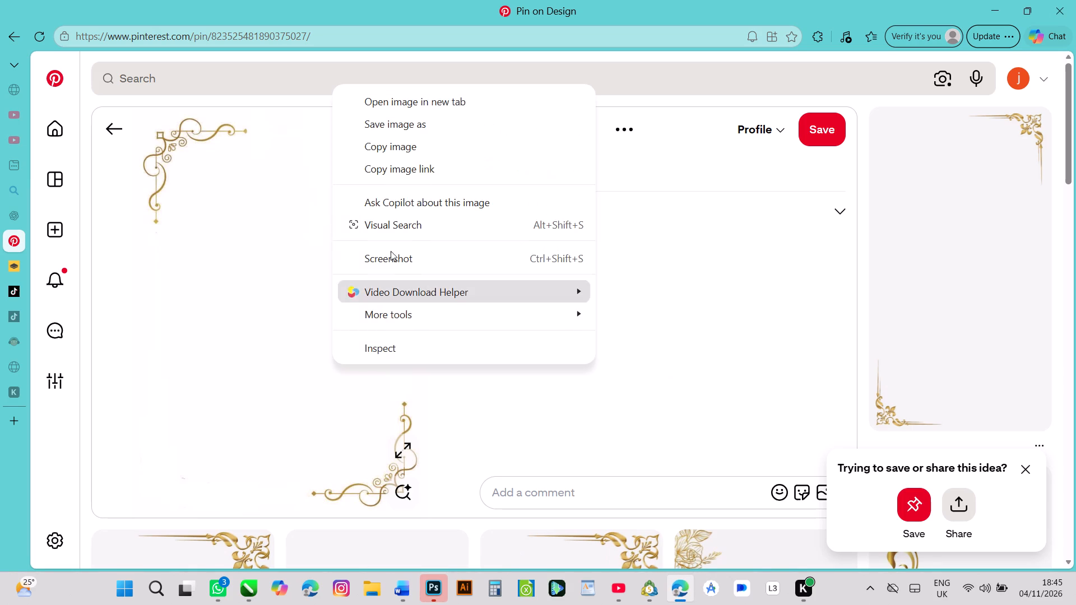
{"action": "left_click", "coordinate": [407, 137]}
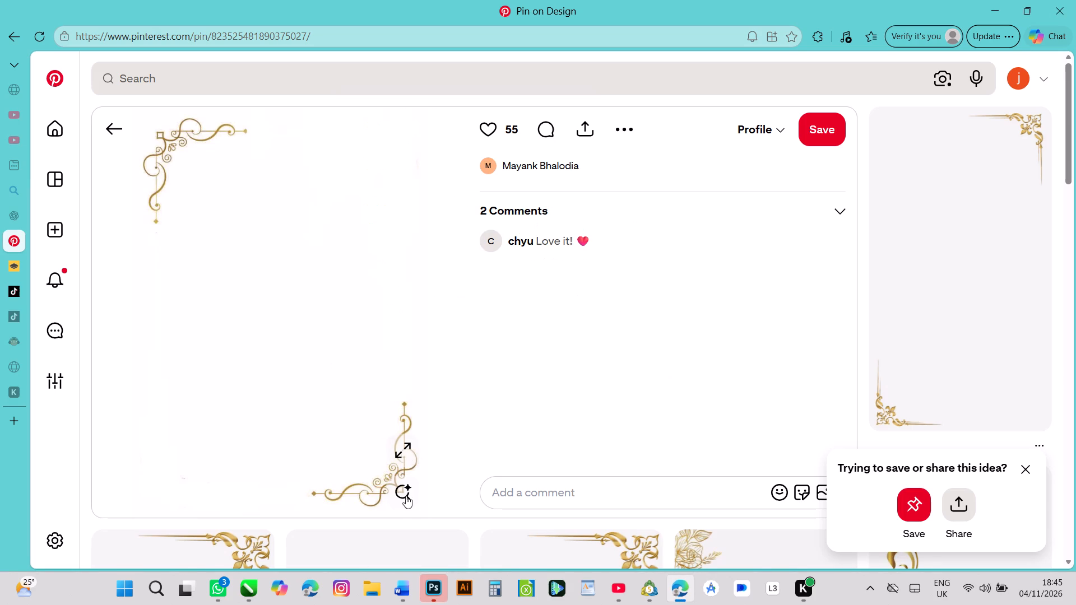
{"action": "left_click", "coordinate": [251, 602]}
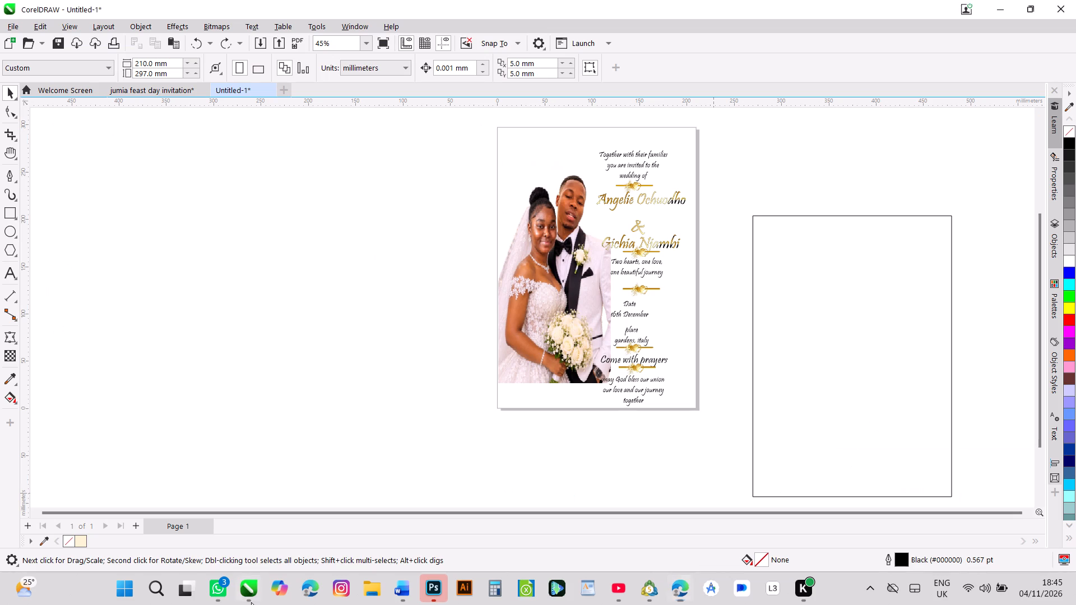
{"action": "key", "text": "ctrl+v"}
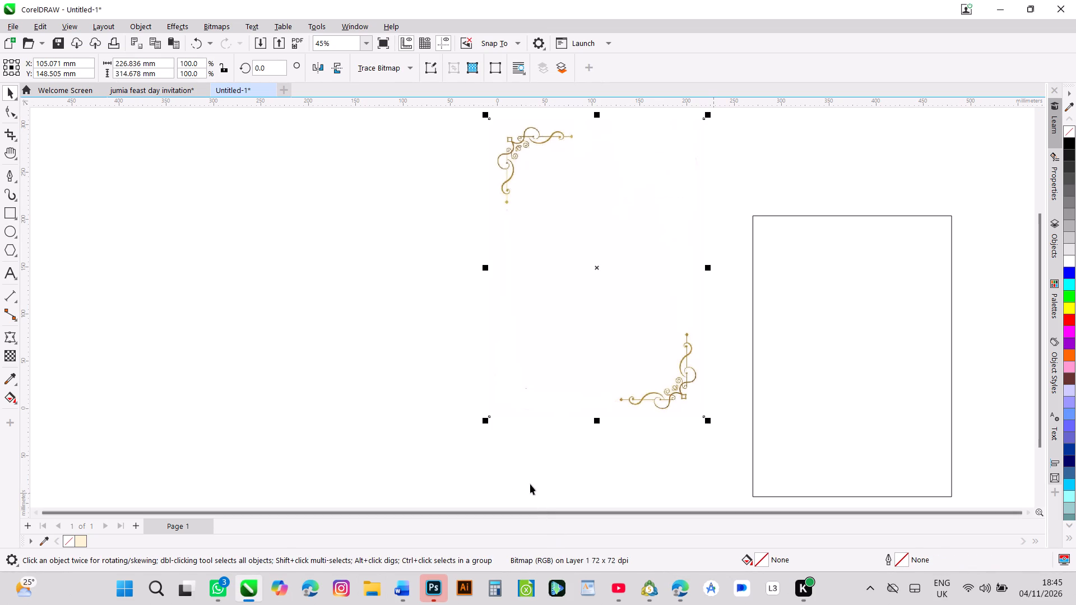
{"action": "left_click_drag", "start_coordinate": [585, 356], "coordinate": [323, 388]}
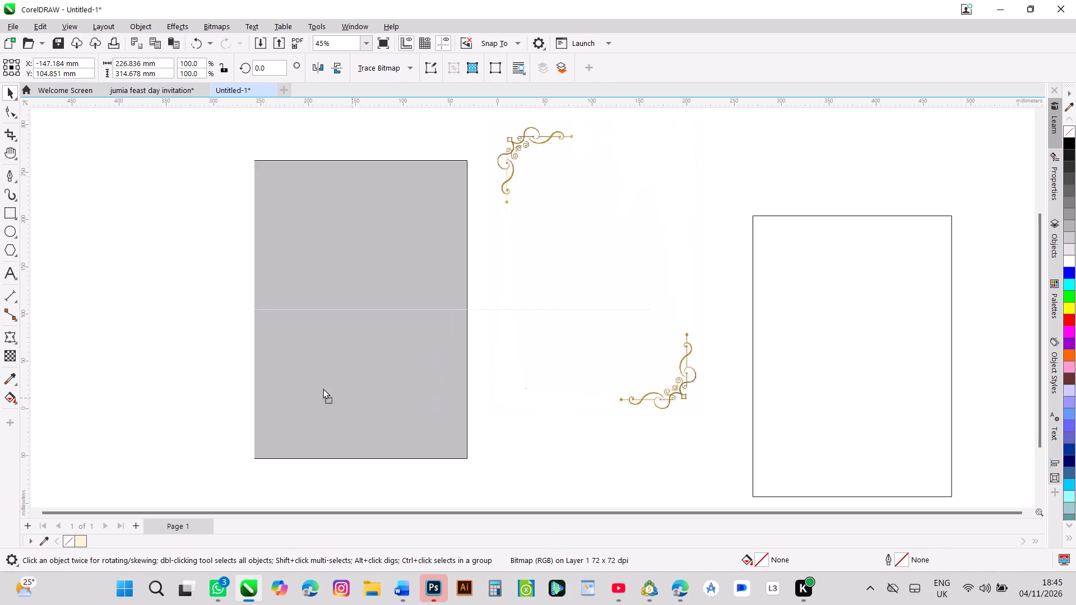
{"action": "left_click_drag", "start_coordinate": [323, 388], "coordinate": [310, 381]}
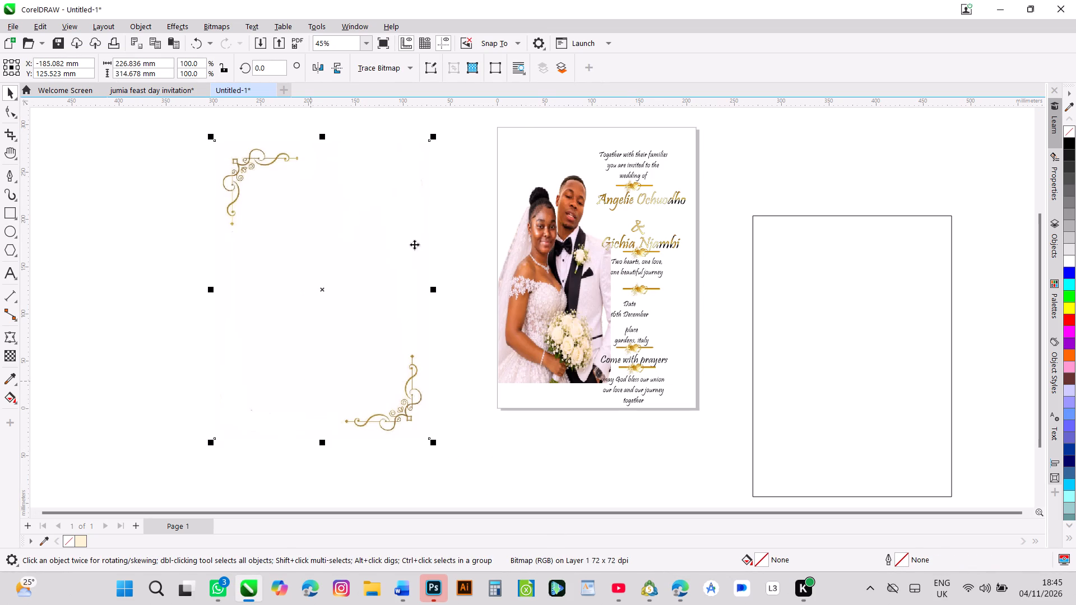
Set the two-corner ornament image's width to 210 mm, copying the value from the empty black-outlined rectangle beside the page.
{"action": "left_click", "coordinate": [746, 251]}
{"action": "left_click", "coordinate": [764, 259]}
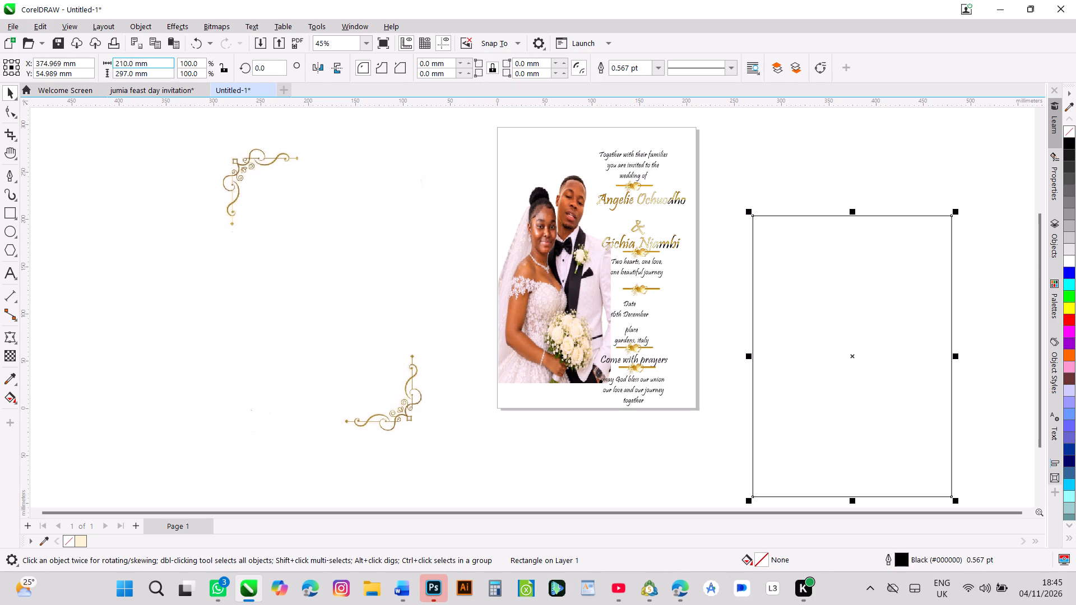
{"action": "left_click_drag", "start_coordinate": [133, 62], "coordinate": [91, 59]}
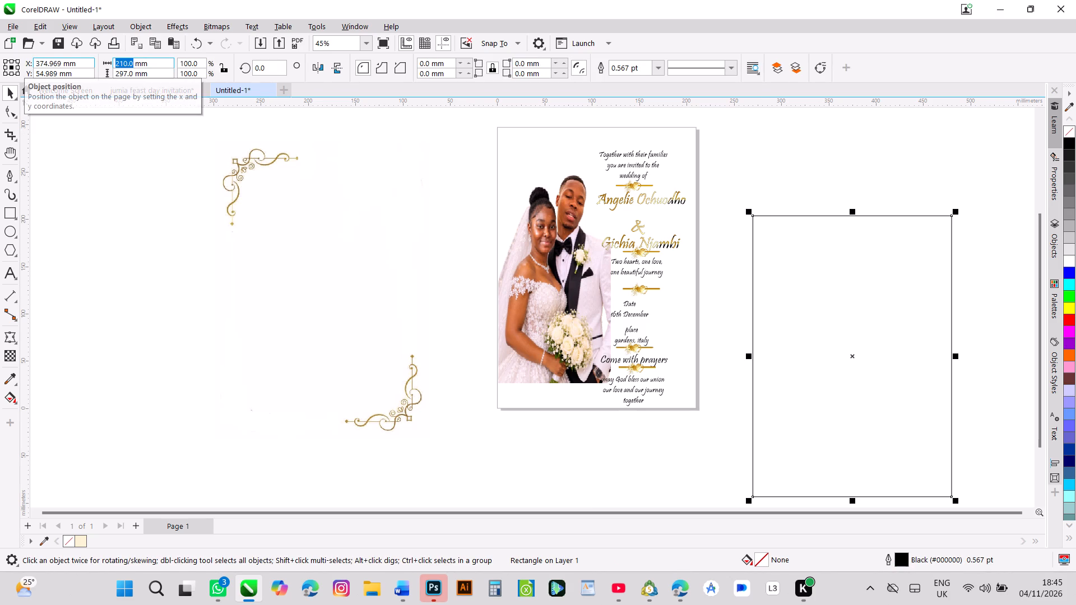
{"action": "key", "text": "ctrl+c"}
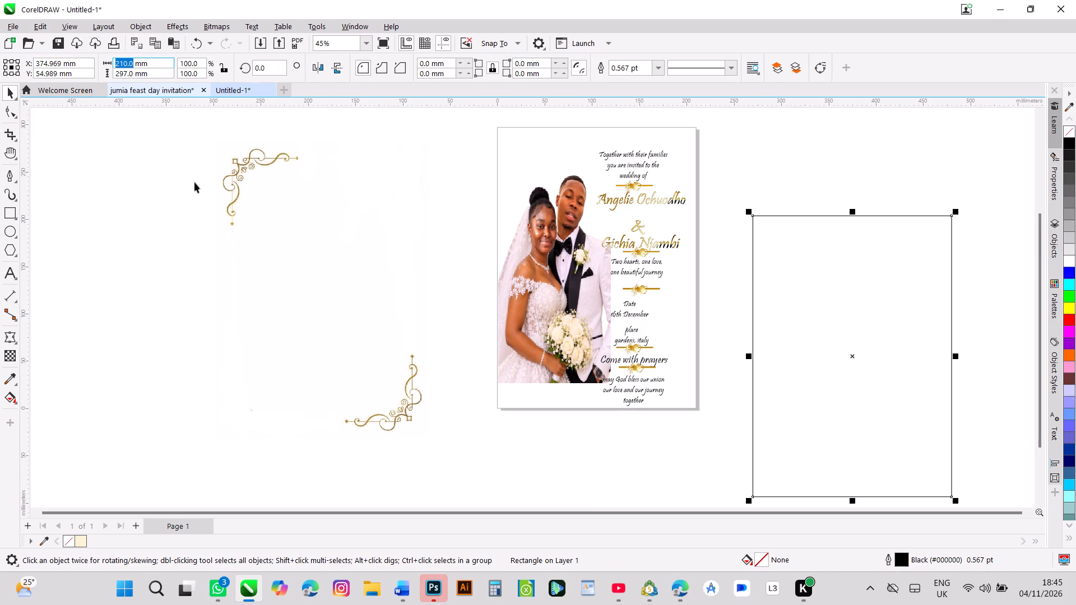
{"action": "left_click", "coordinate": [174, 166]}
{"action": "left_click", "coordinate": [276, 201]}
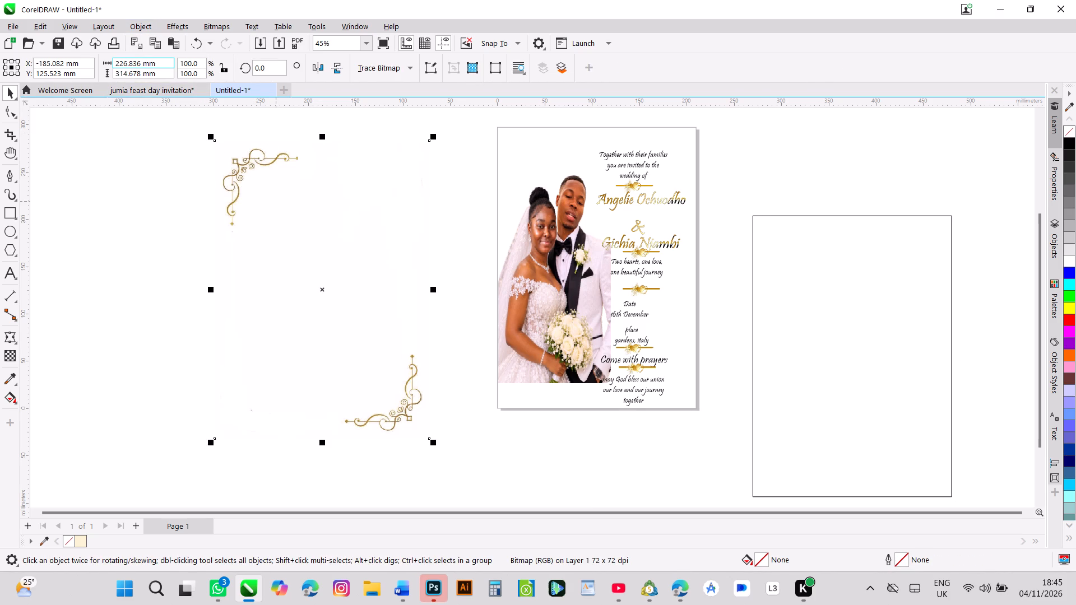
{"action": "left_click_drag", "start_coordinate": [141, 63], "coordinate": [101, 53]}
{"action": "key", "text": "ctrl+v"}
{"action": "key", "text": "Return"}
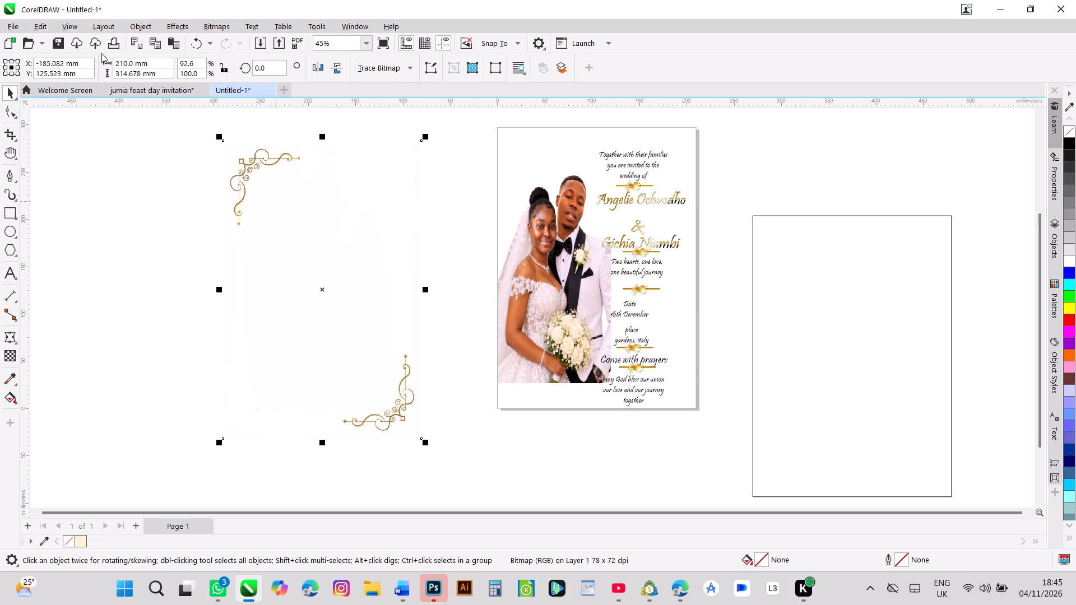
Set the two-corner ornament image's height to 297 mm, copying the value from the same black-outlined rectangle.
{"action": "left_click", "coordinate": [798, 248]}
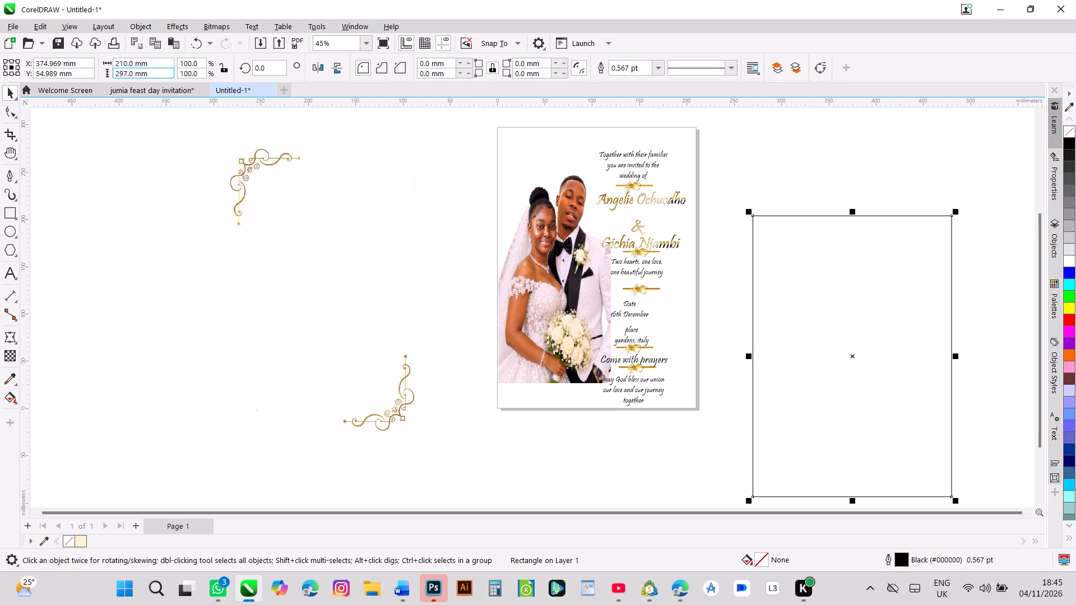
{"action": "left_click_drag", "start_coordinate": [133, 73], "coordinate": [112, 75]}
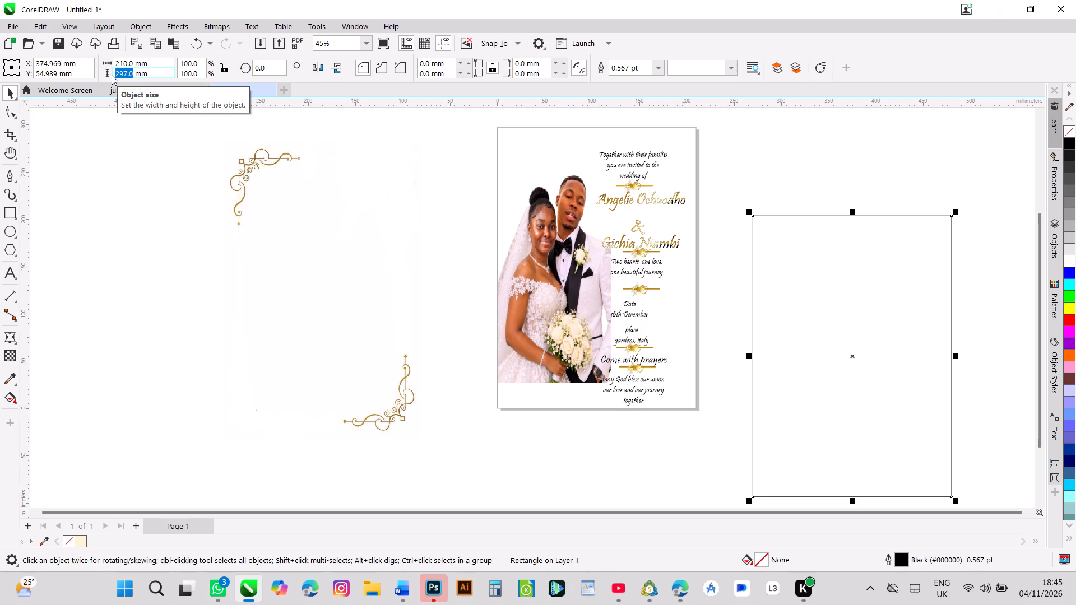
{"action": "key", "text": "ctrl+c"}
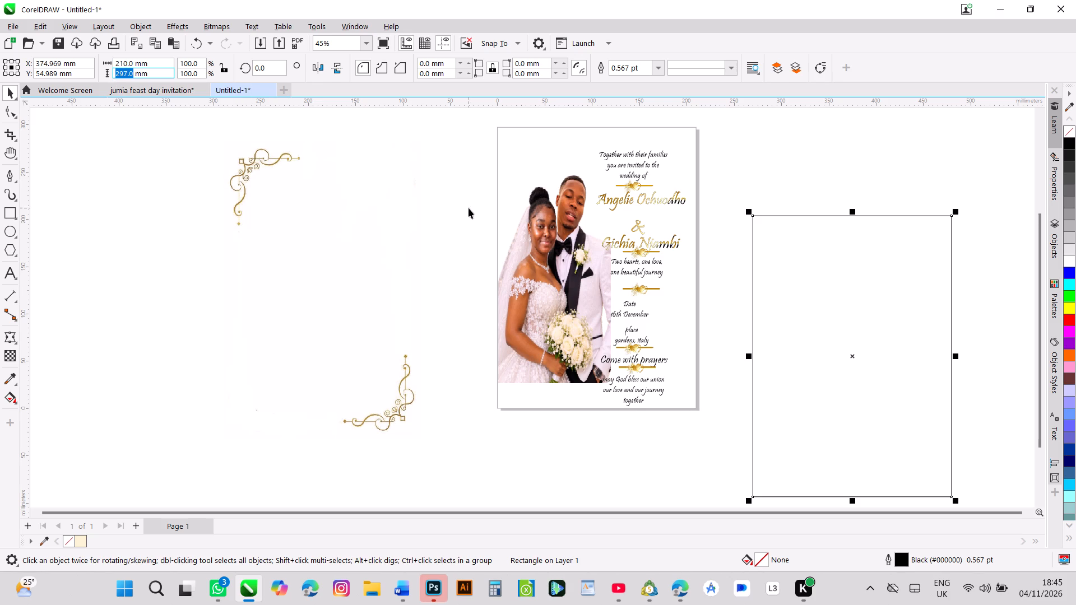
{"action": "double_click", "coordinate": [342, 246]}
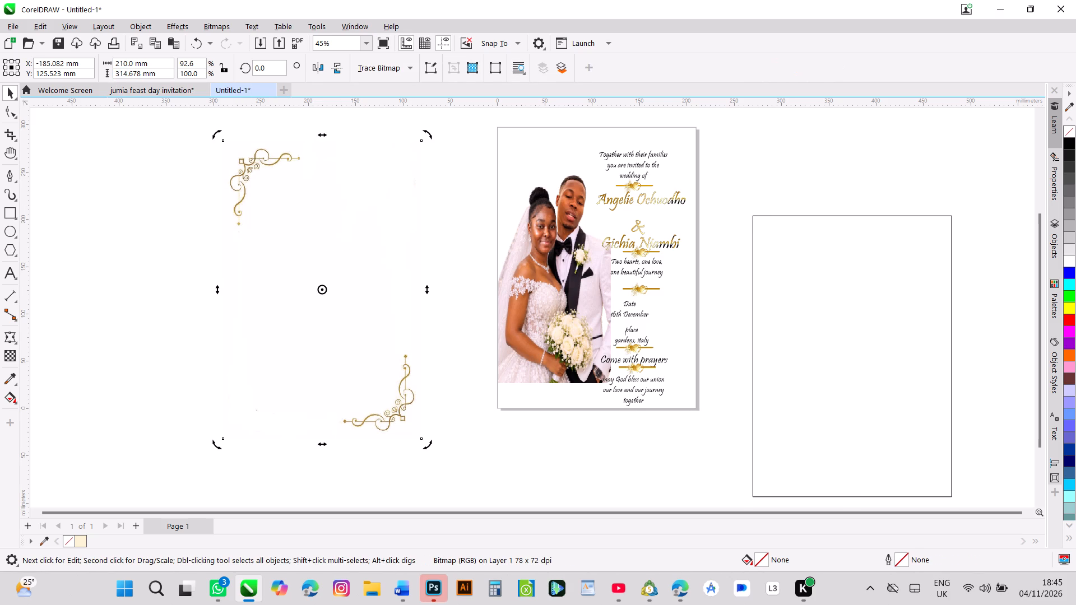
{"action": "left_click_drag", "start_coordinate": [139, 75], "coordinate": [79, 77]}
{"action": "key", "text": "ctrl+v"}
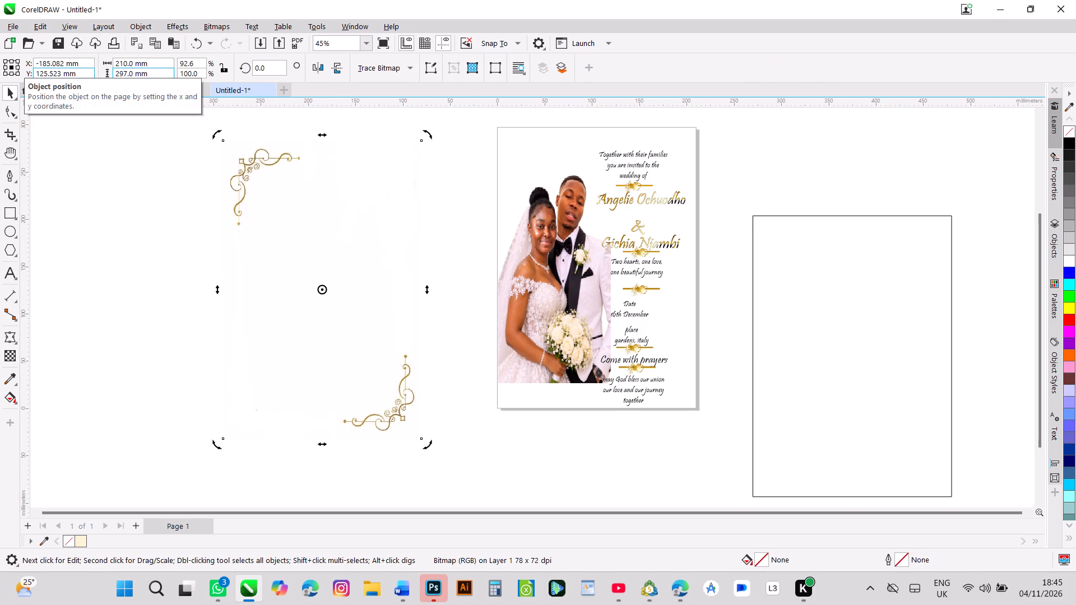
{"action": "key", "text": "Return"}
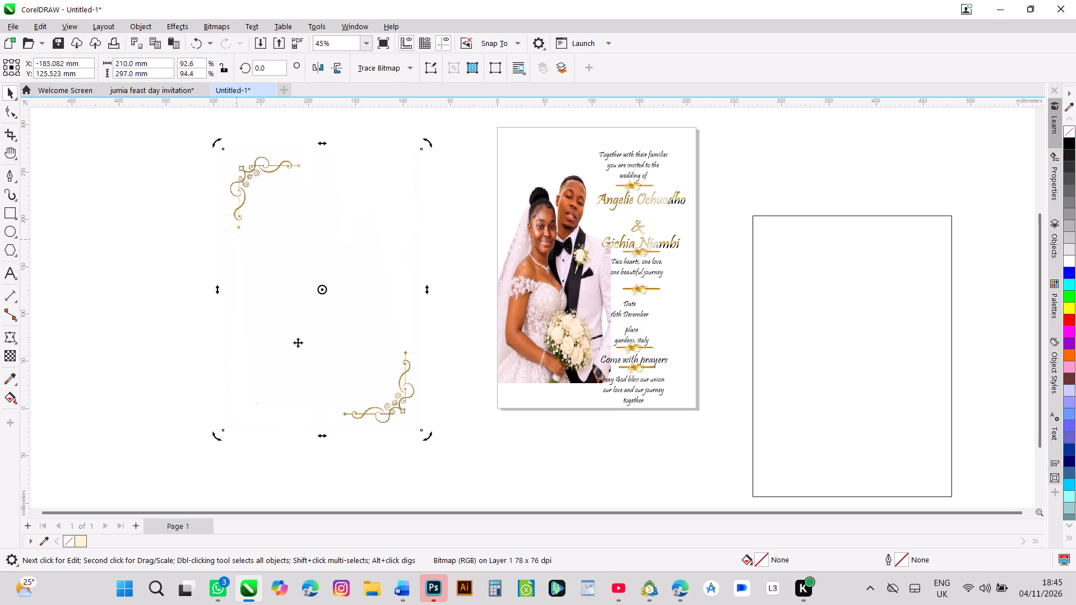
Centre the two-corner ornament image on the invitation page and send it behind the couple photo and text.
{"action": "left_click", "coordinate": [164, 297]}
{"action": "left_click", "coordinate": [295, 270]}
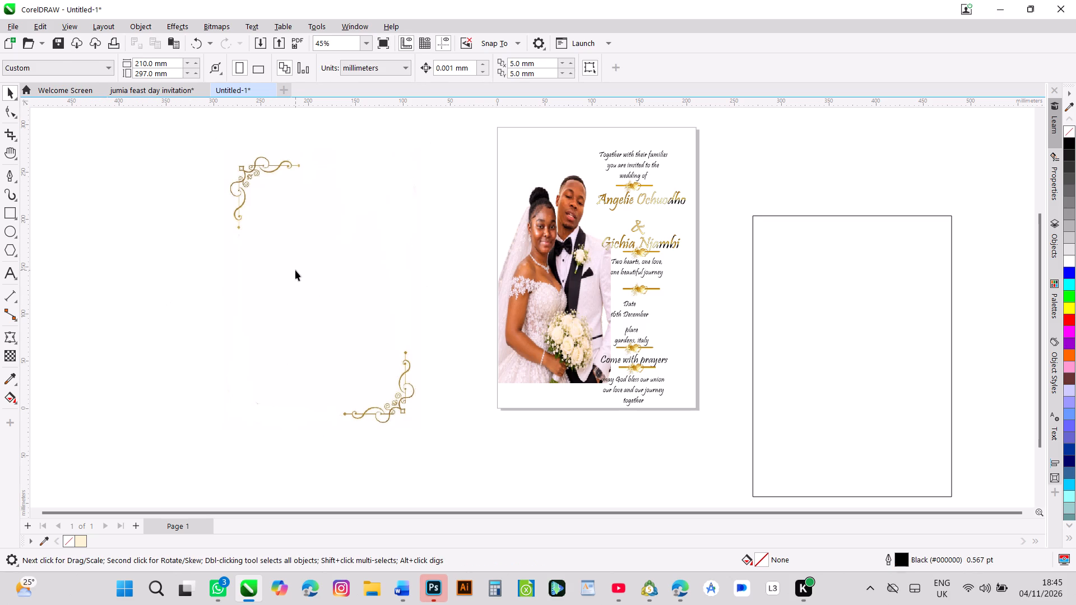
{"action": "key", "text": "p"}
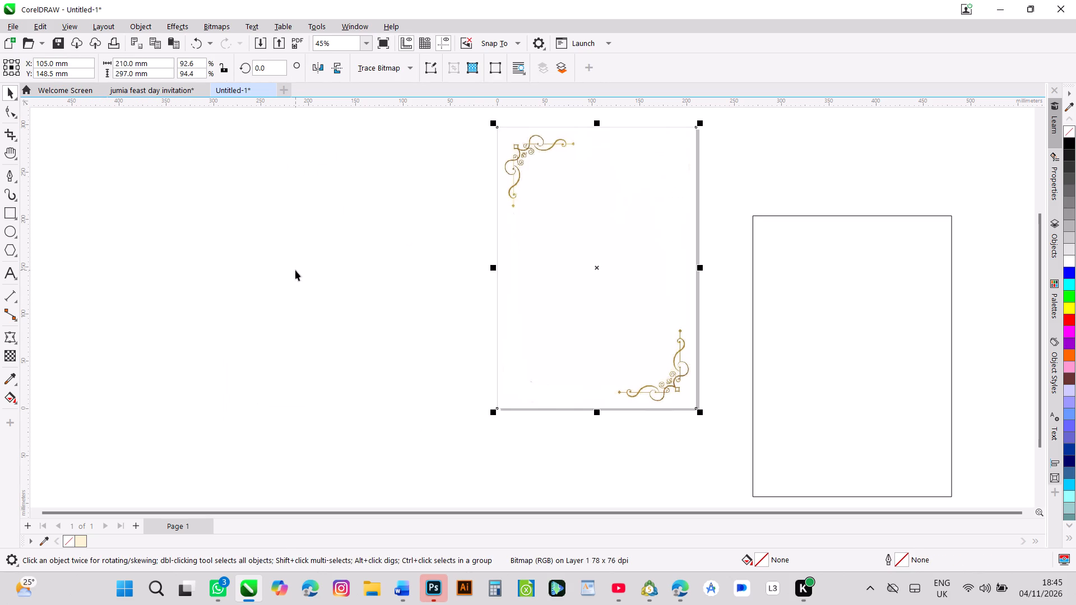
{"action": "key", "text": "ctrl+End"}
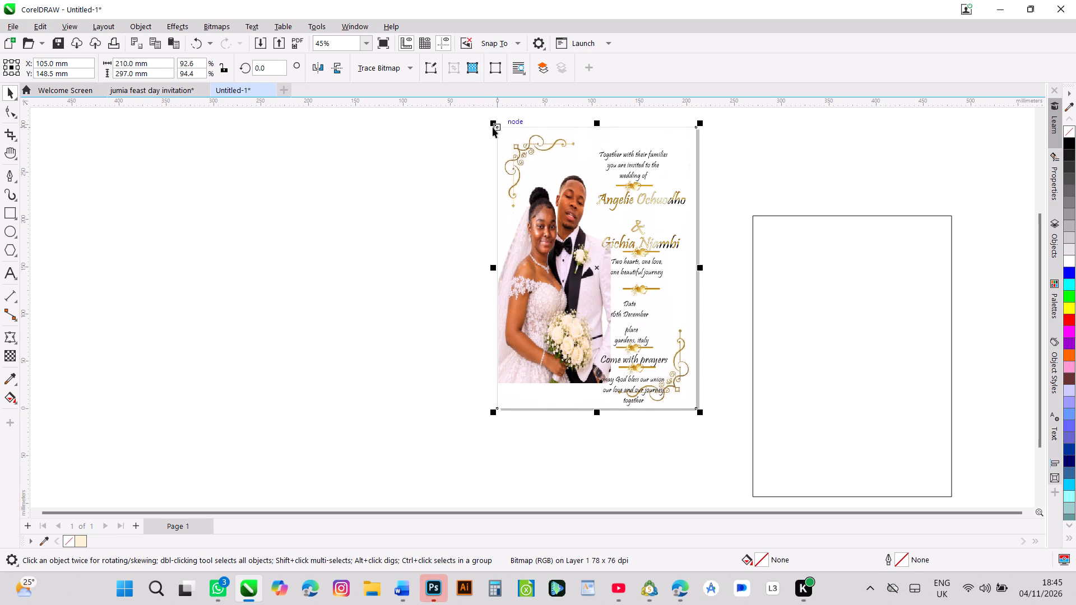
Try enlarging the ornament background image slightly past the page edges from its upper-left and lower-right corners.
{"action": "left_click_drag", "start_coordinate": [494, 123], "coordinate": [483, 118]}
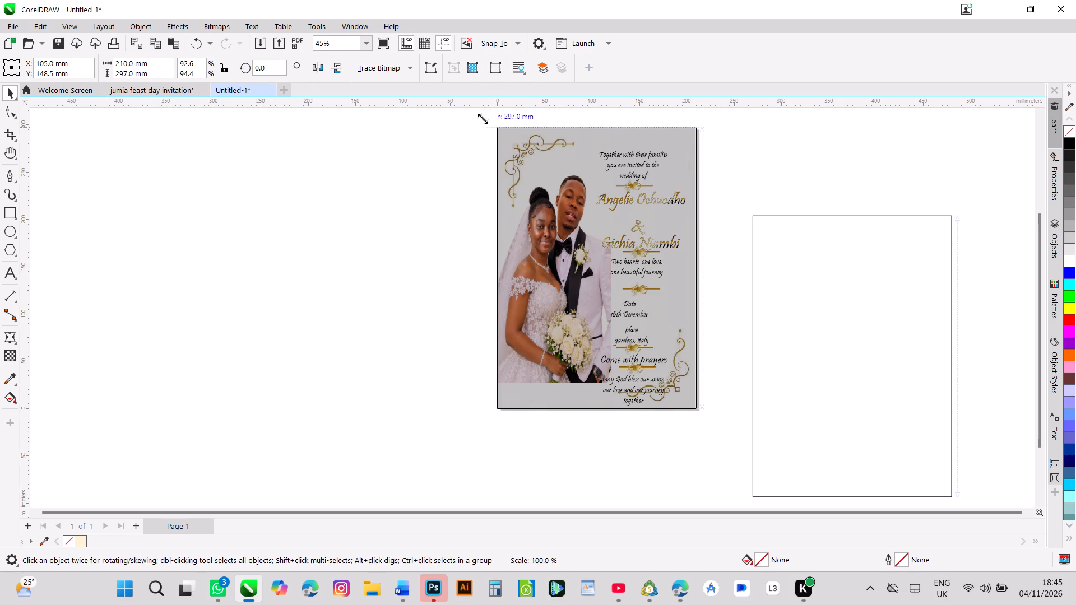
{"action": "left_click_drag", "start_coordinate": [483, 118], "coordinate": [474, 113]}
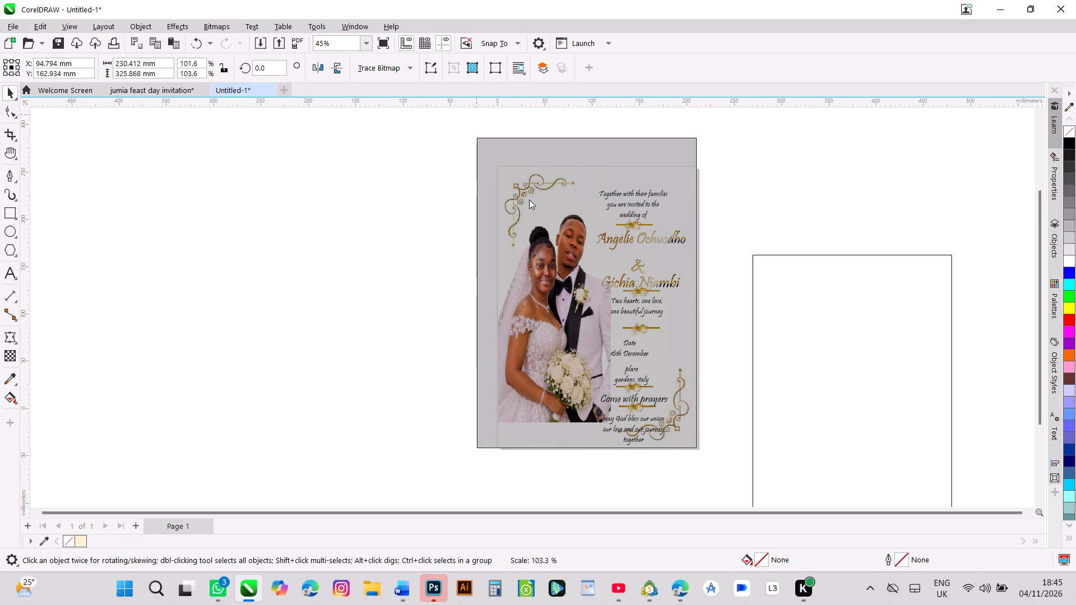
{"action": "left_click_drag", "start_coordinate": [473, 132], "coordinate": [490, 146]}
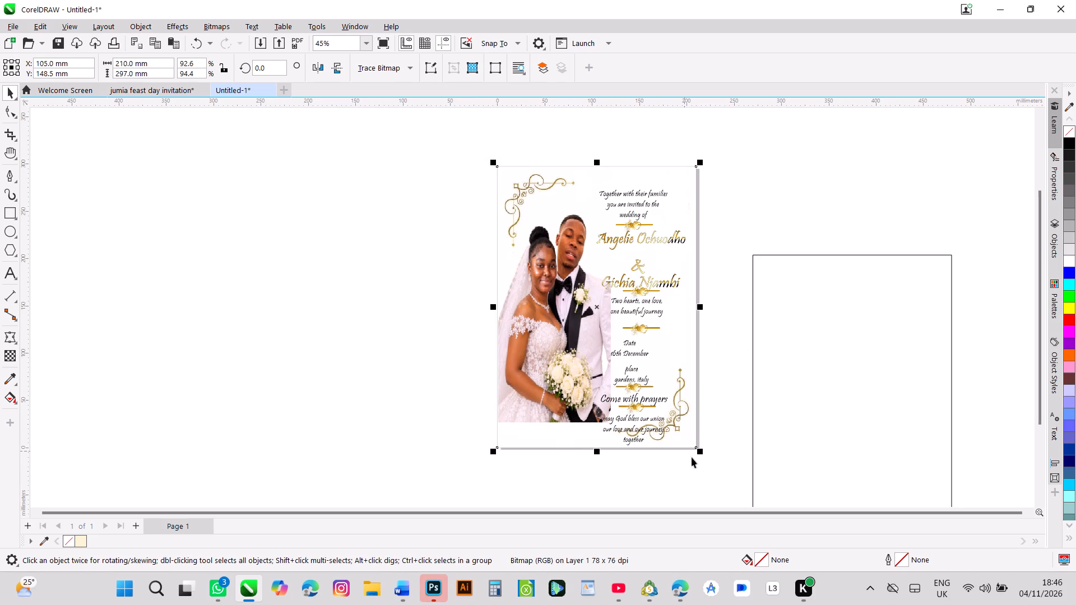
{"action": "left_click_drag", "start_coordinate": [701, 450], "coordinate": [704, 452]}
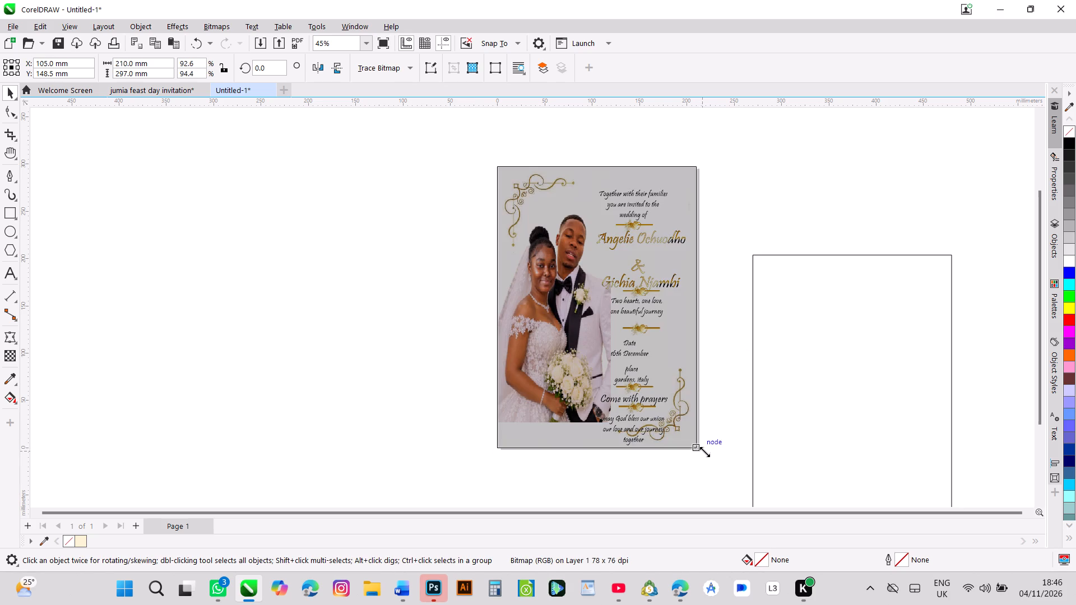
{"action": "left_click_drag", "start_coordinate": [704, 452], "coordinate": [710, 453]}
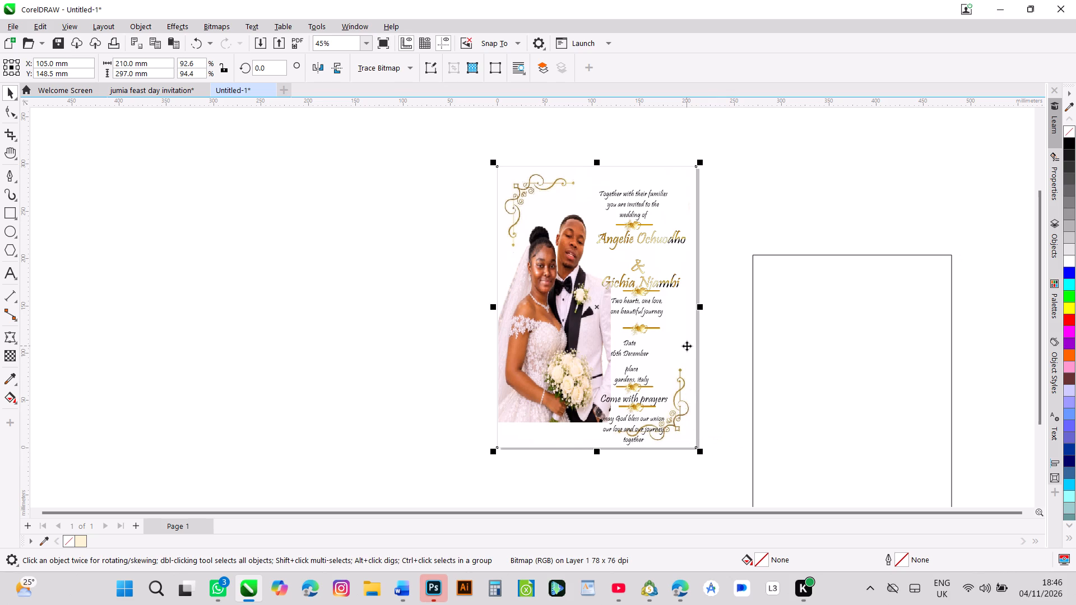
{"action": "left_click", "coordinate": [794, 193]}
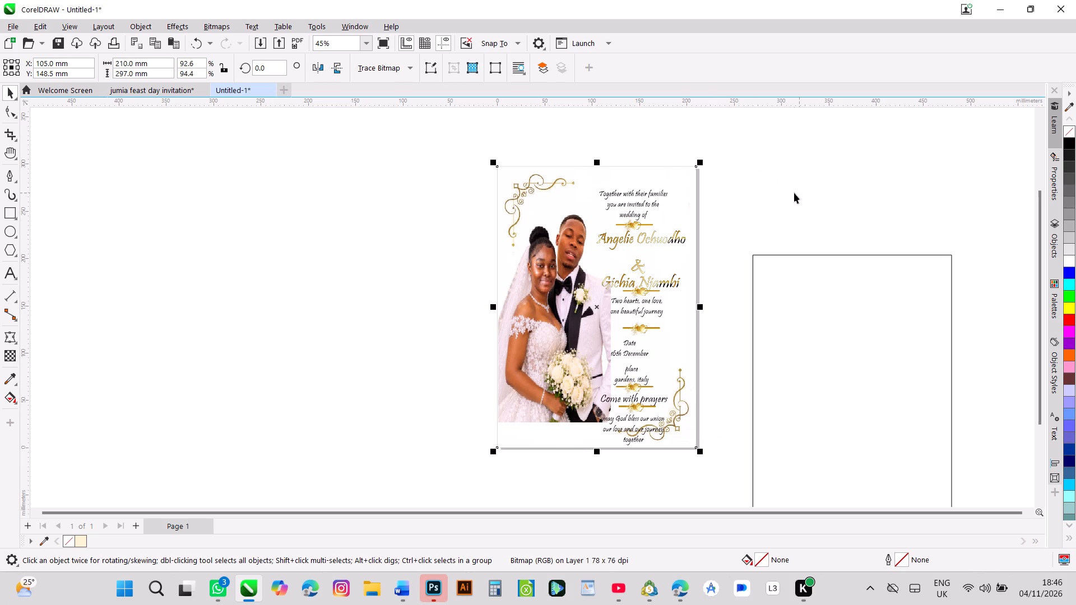
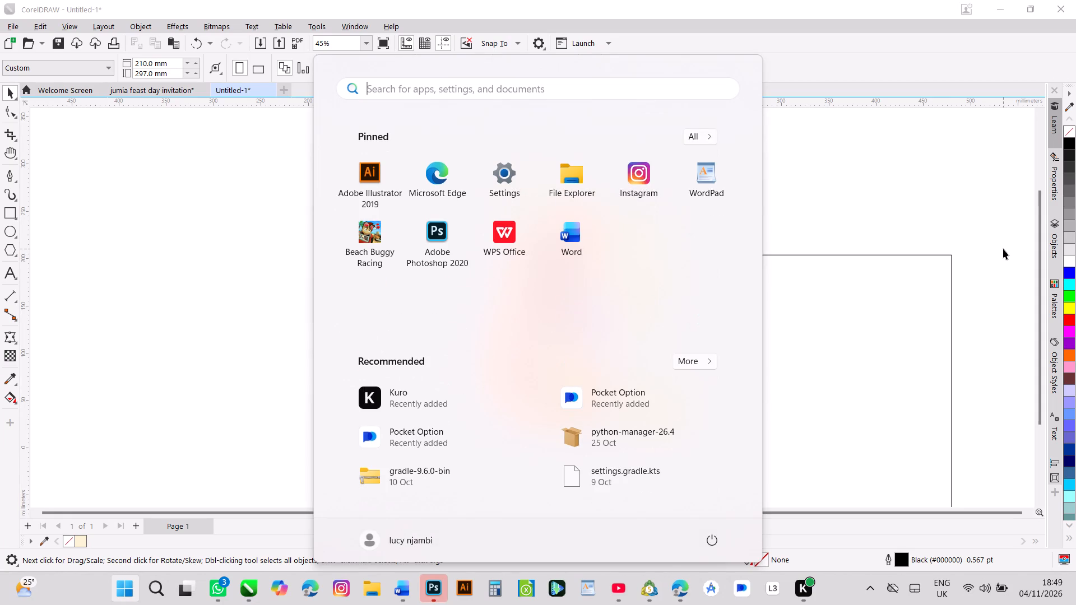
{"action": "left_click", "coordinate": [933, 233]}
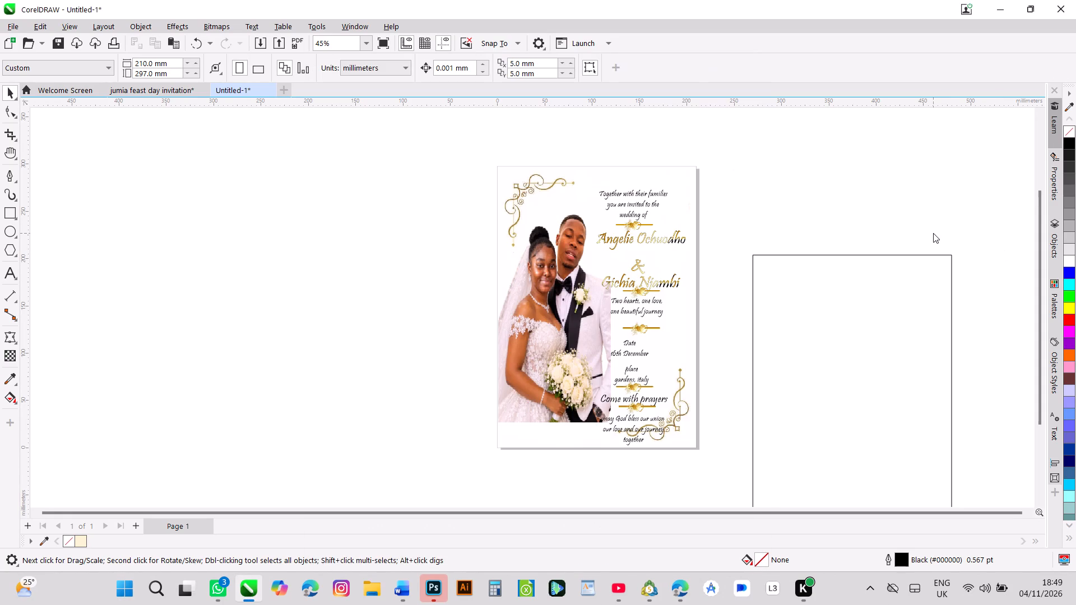
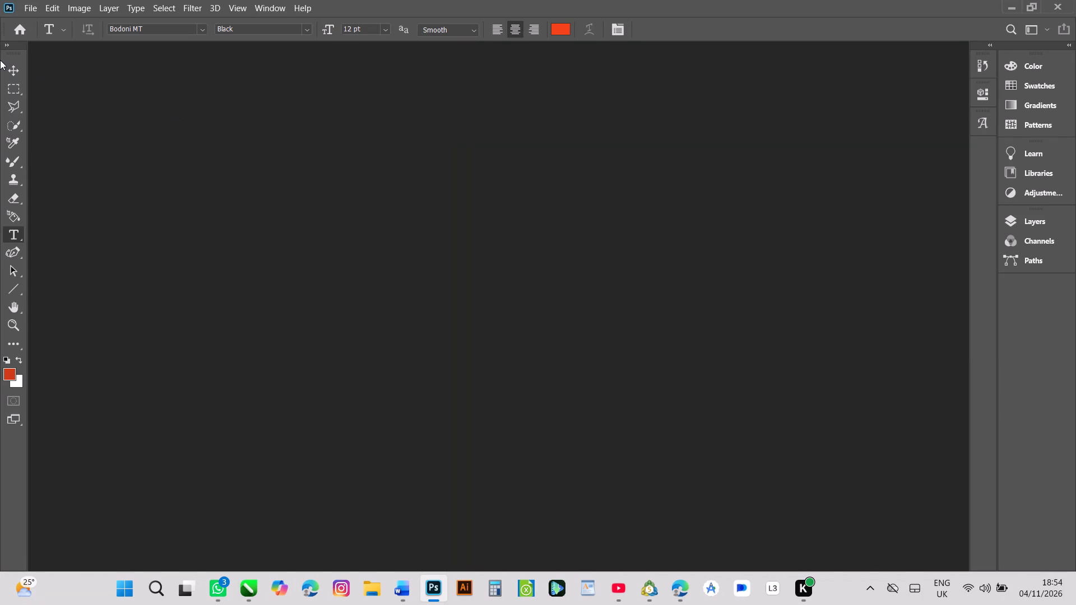
Go to the Photoshop home screen from the empty workspace.
{"action": "left_click", "coordinate": [21, 29]}
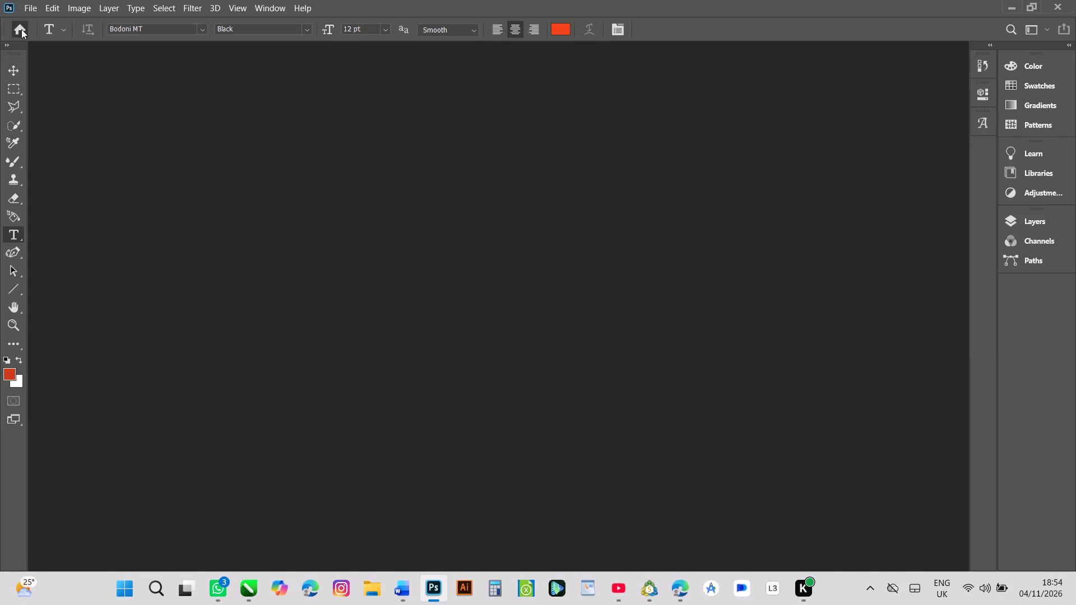
{"action": "left_click", "coordinate": [21, 29]}
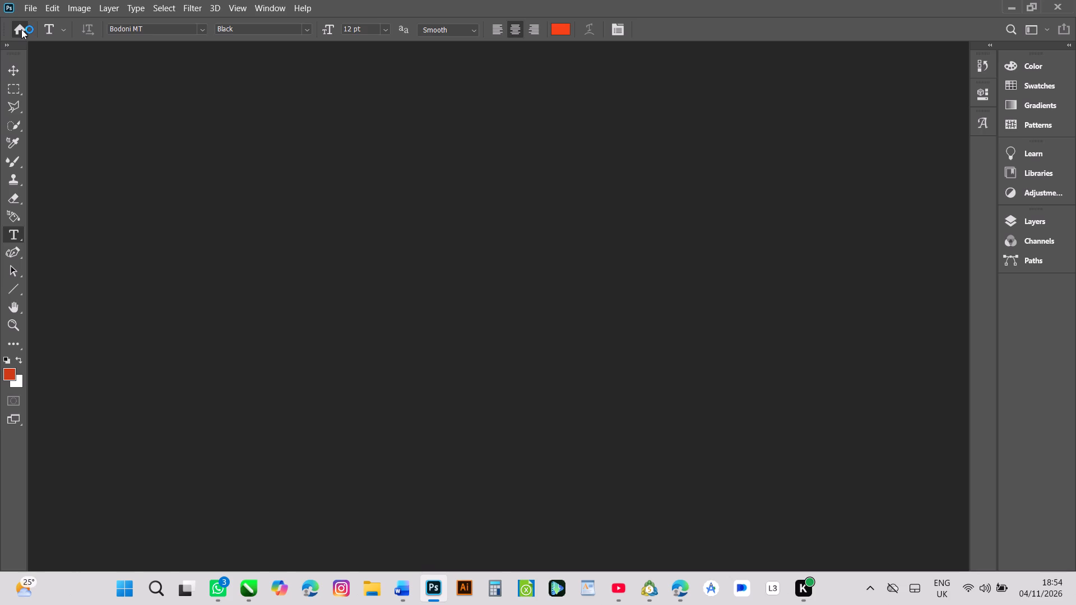
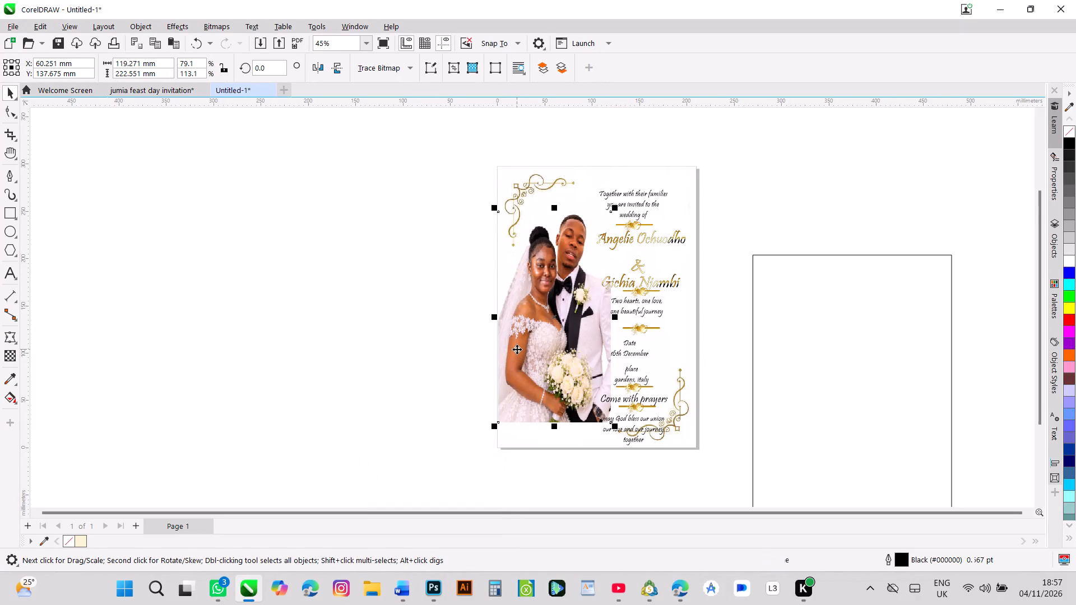
In Photoshop, create a new 8.267 x 11.69 inch document at 300 pixels/inch in 32 bit RGB Color with a white background.
{"action": "left_click", "coordinate": [433, 582]}
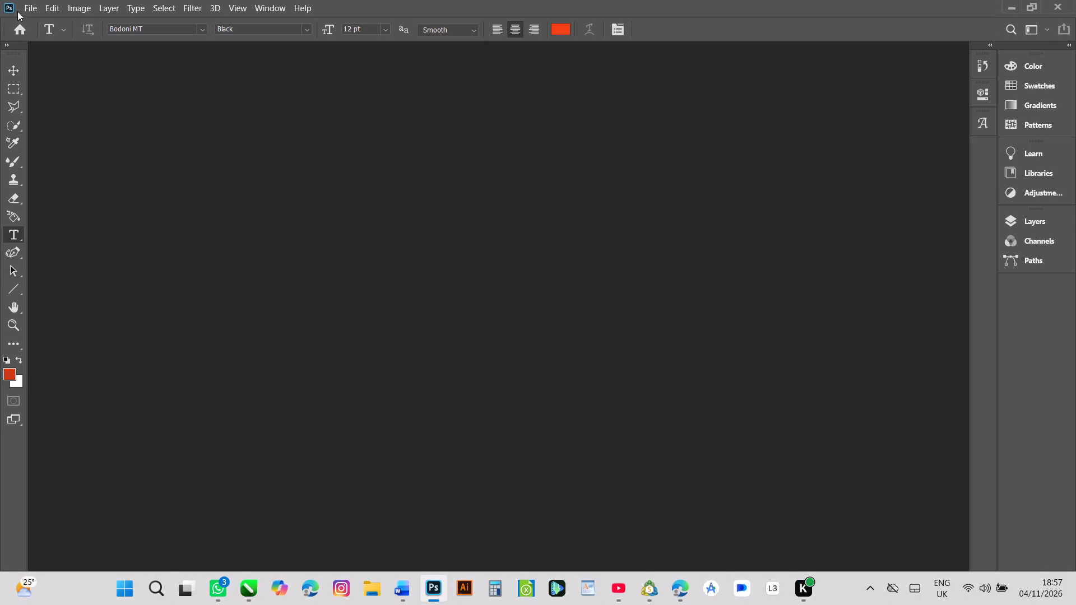
{"action": "left_click", "coordinate": [21, 28]}
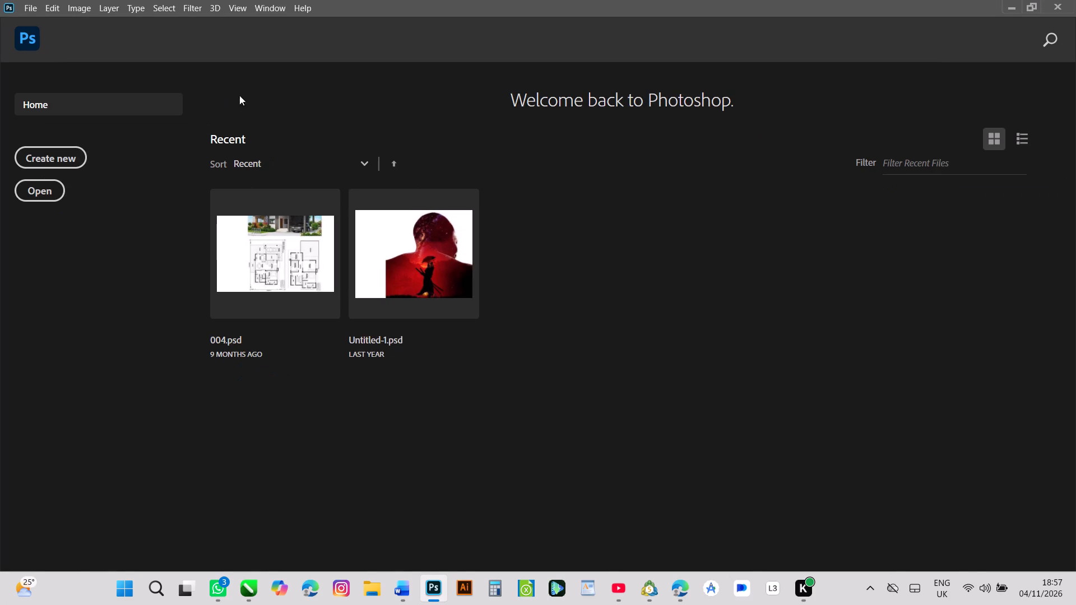
{"action": "left_click", "coordinate": [64, 148]}
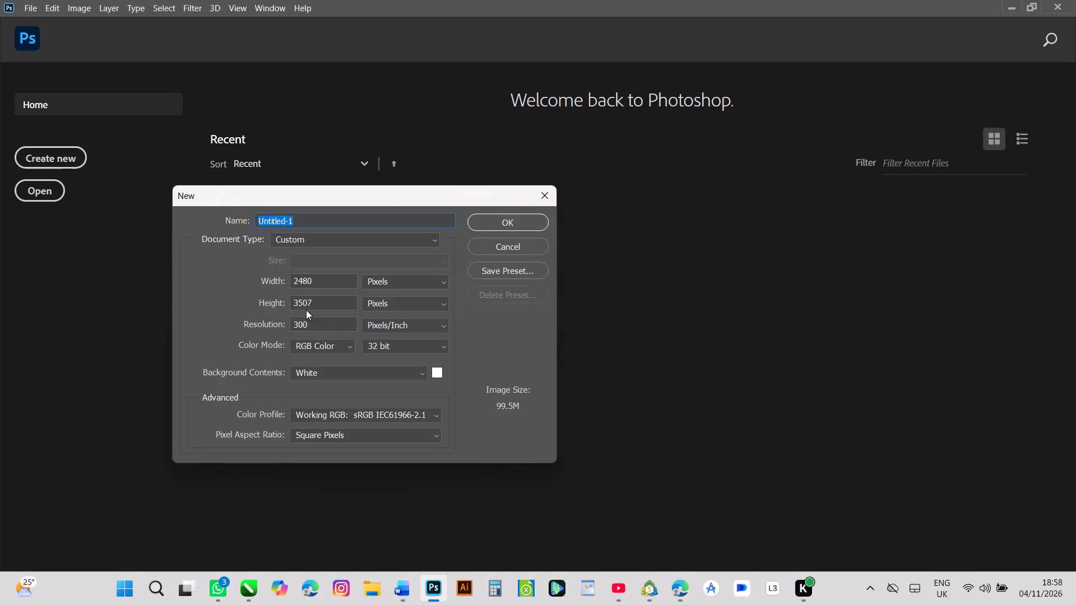
{"action": "left_click", "coordinate": [383, 286]}
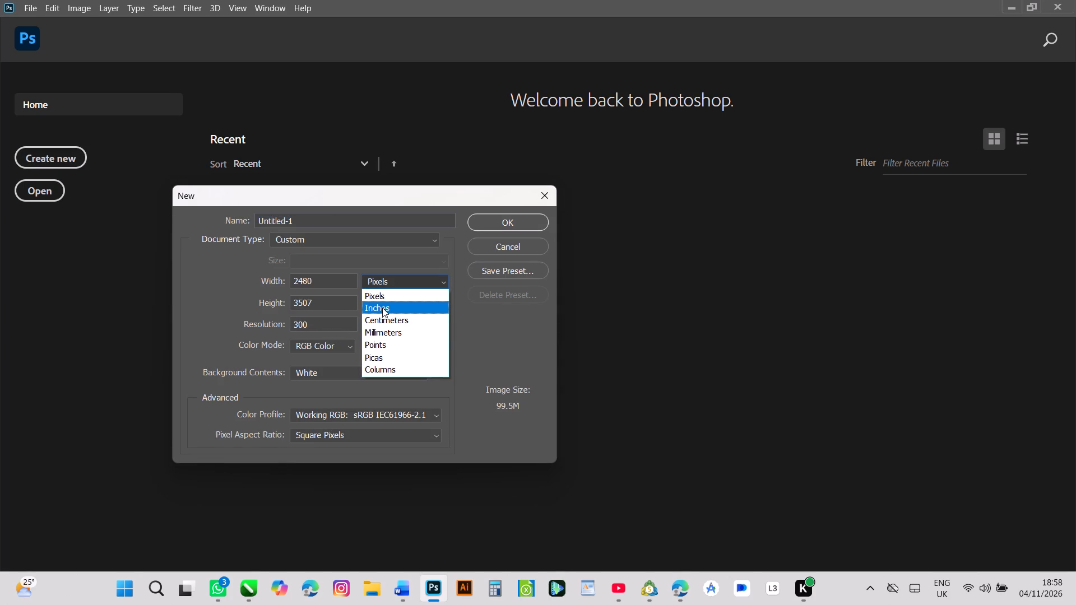
{"action": "left_click", "coordinate": [382, 308]}
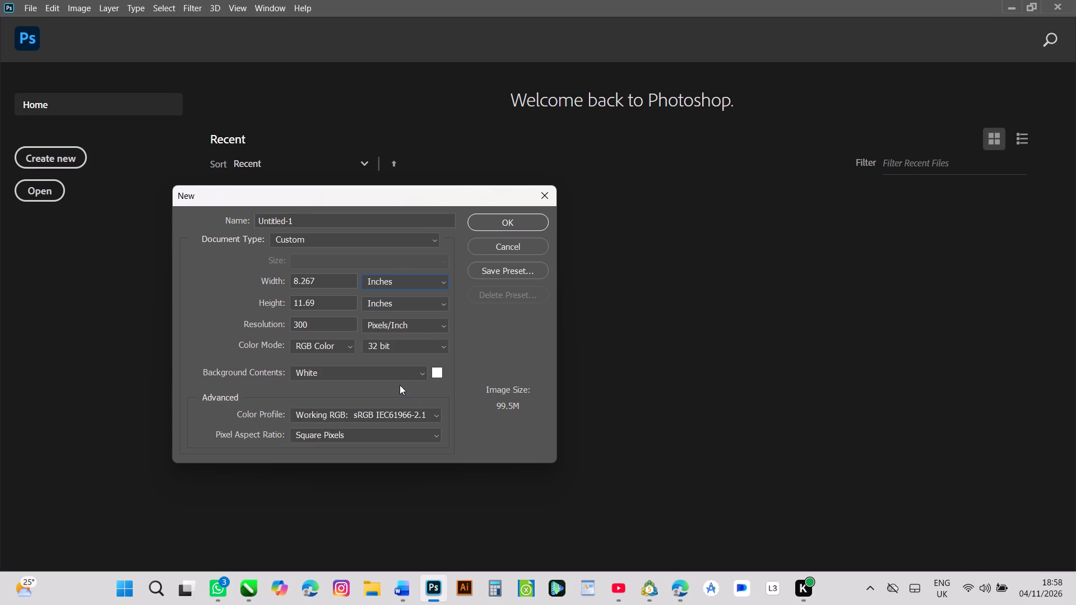
{"action": "left_click", "coordinate": [395, 349]}
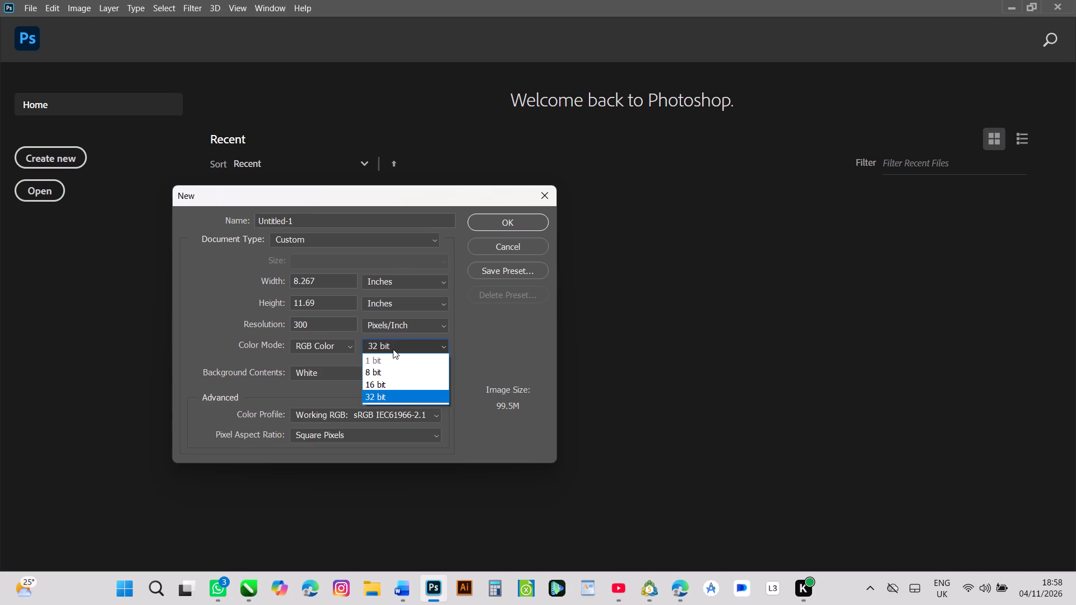
{"action": "left_click", "coordinate": [398, 393]}
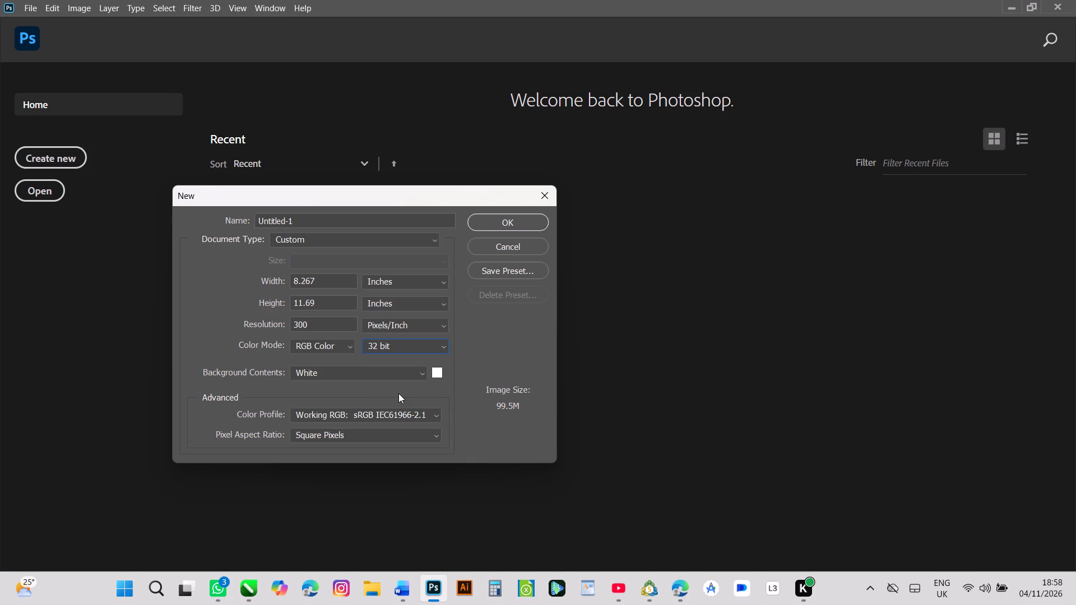
{"action": "key", "text": "Return"}
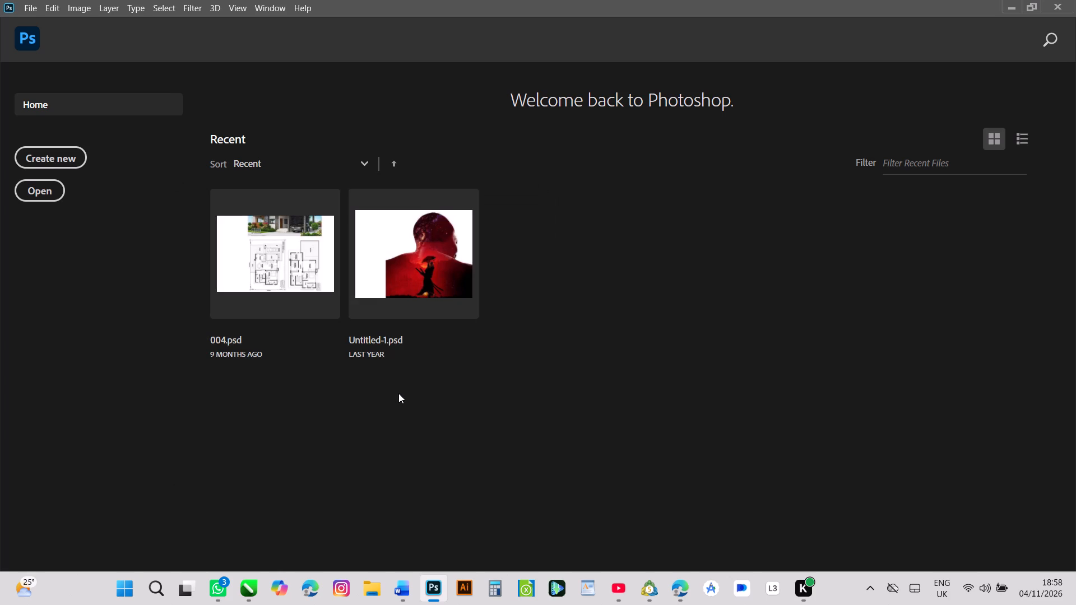
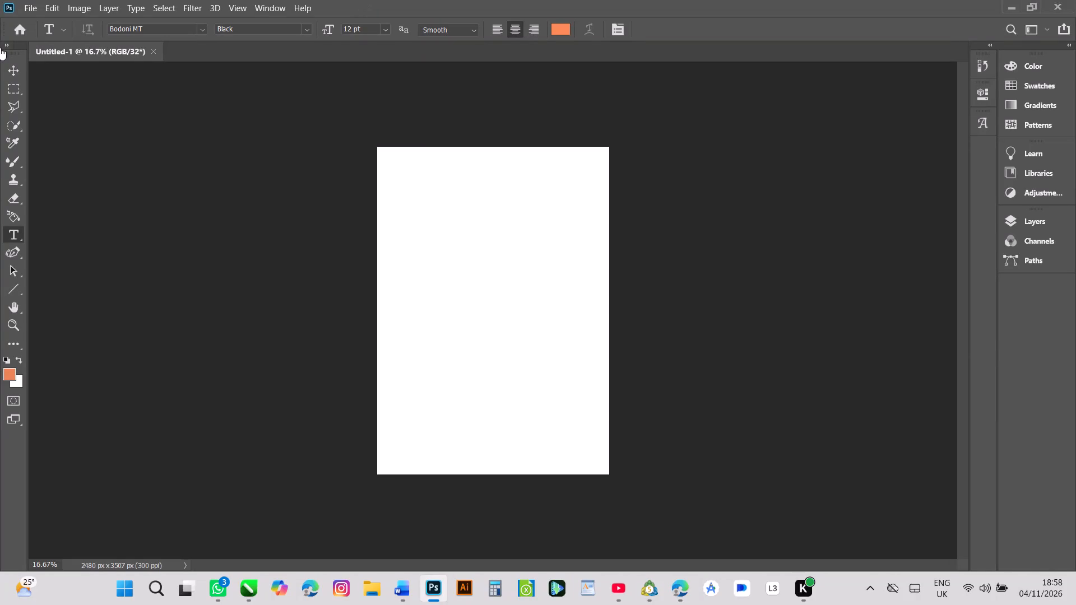
Place the background-removed couple image a43e04cd-d22e-4a50-8bea-25af950d5d35-removebg-preview from Downloads as an embedded image in the blank document.
{"action": "left_click", "coordinate": [25, 5]}
{"action": "left_click", "coordinate": [95, 271]}
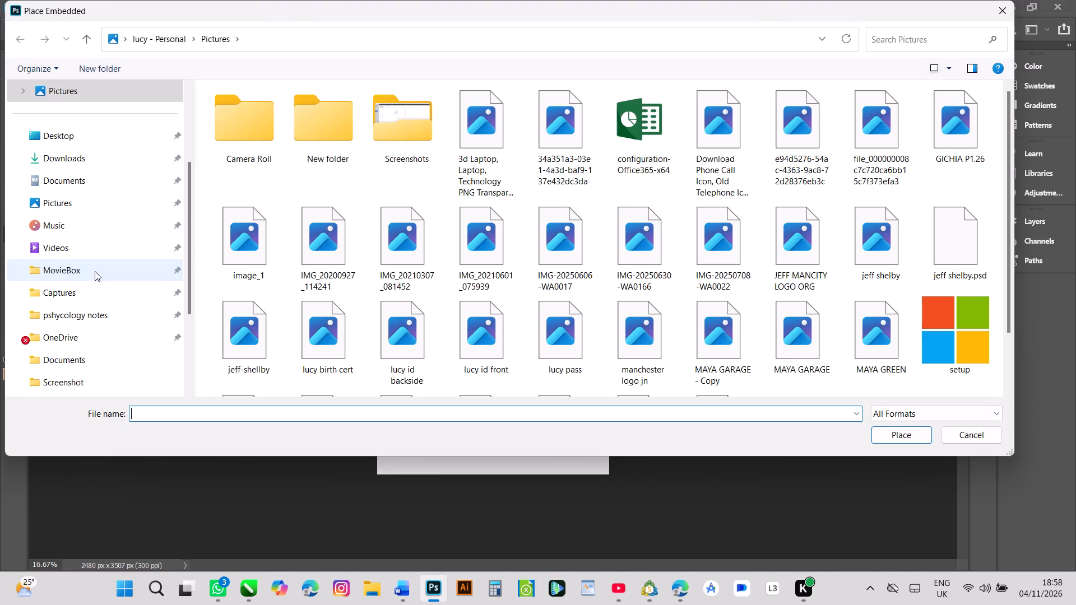
{"action": "left_click", "coordinate": [52, 162]}
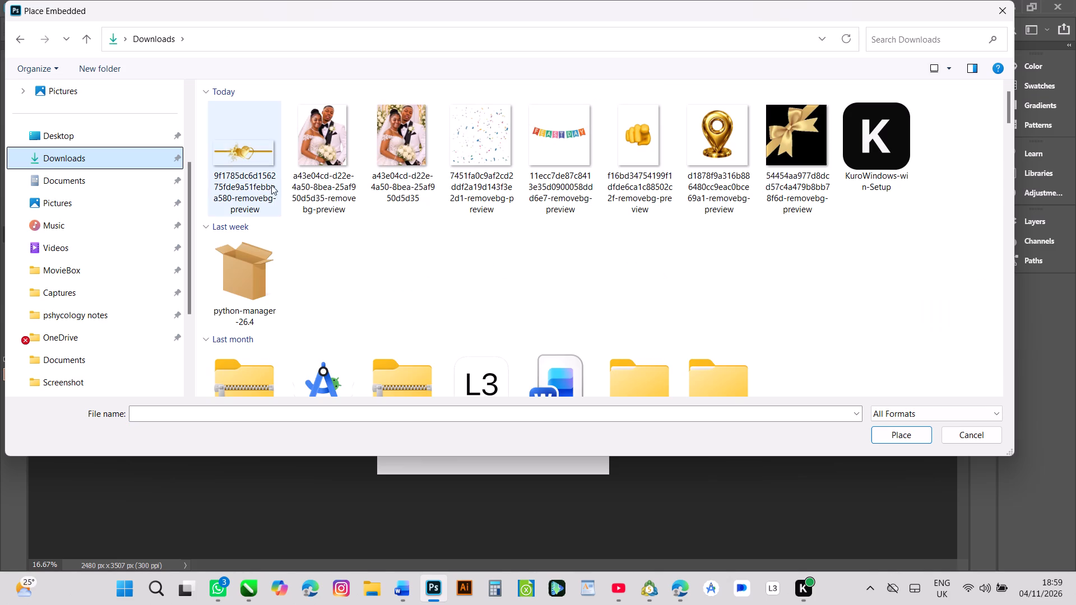
{"action": "left_click", "coordinate": [314, 179]}
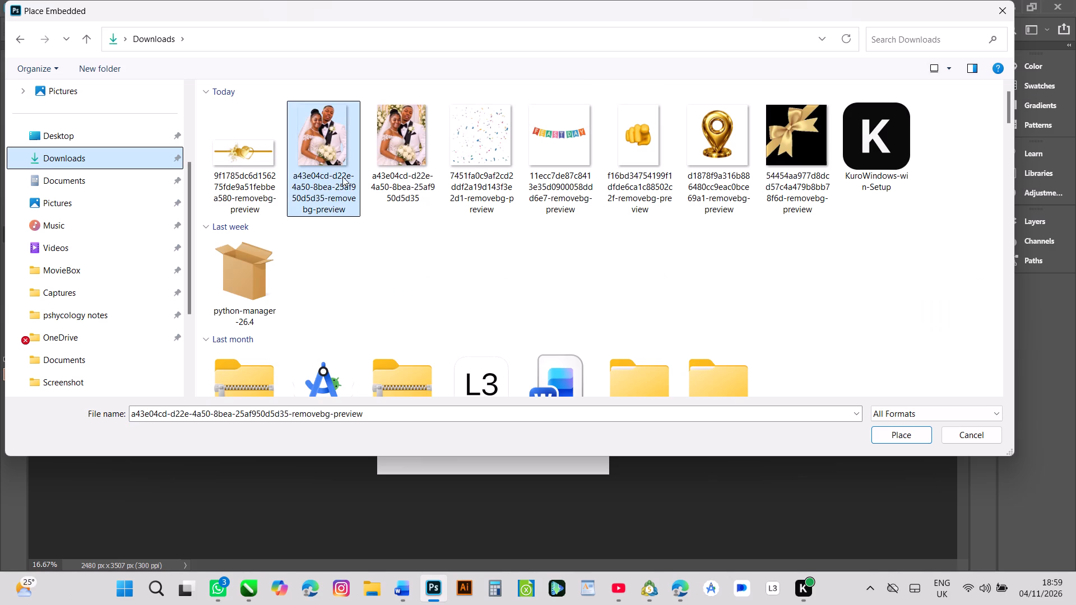
{"action": "left_click", "coordinate": [332, 174]}
{"action": "key", "text": "Return"}
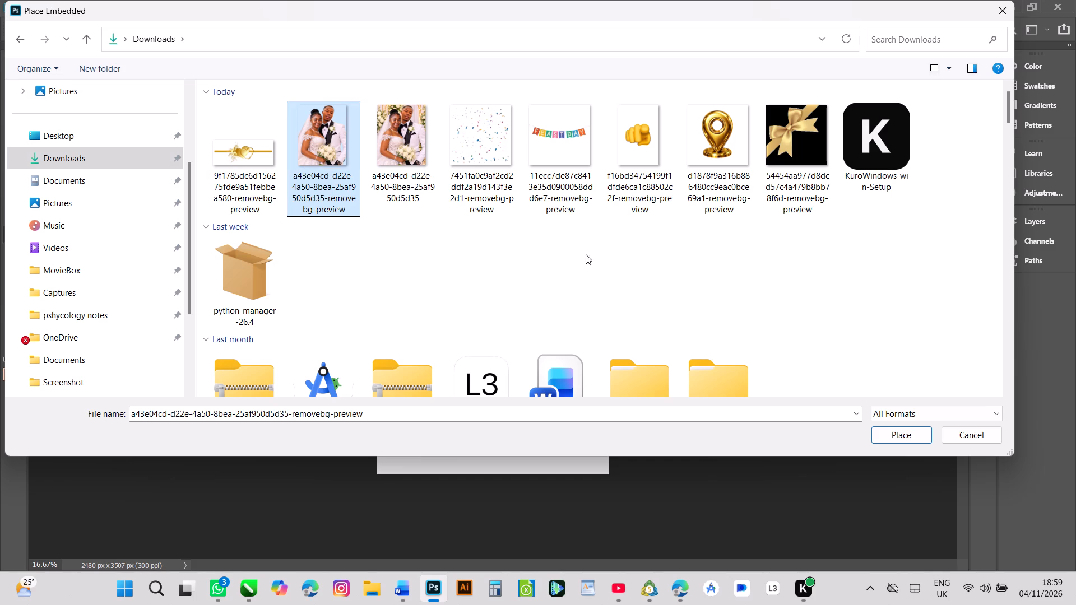
{"action": "left_click", "coordinate": [905, 439]}
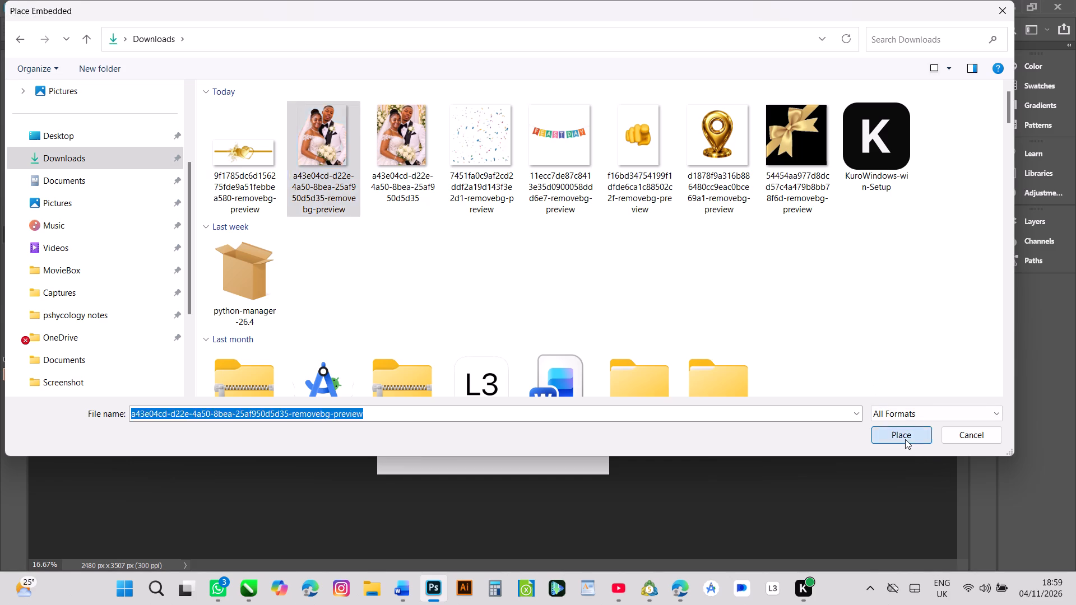
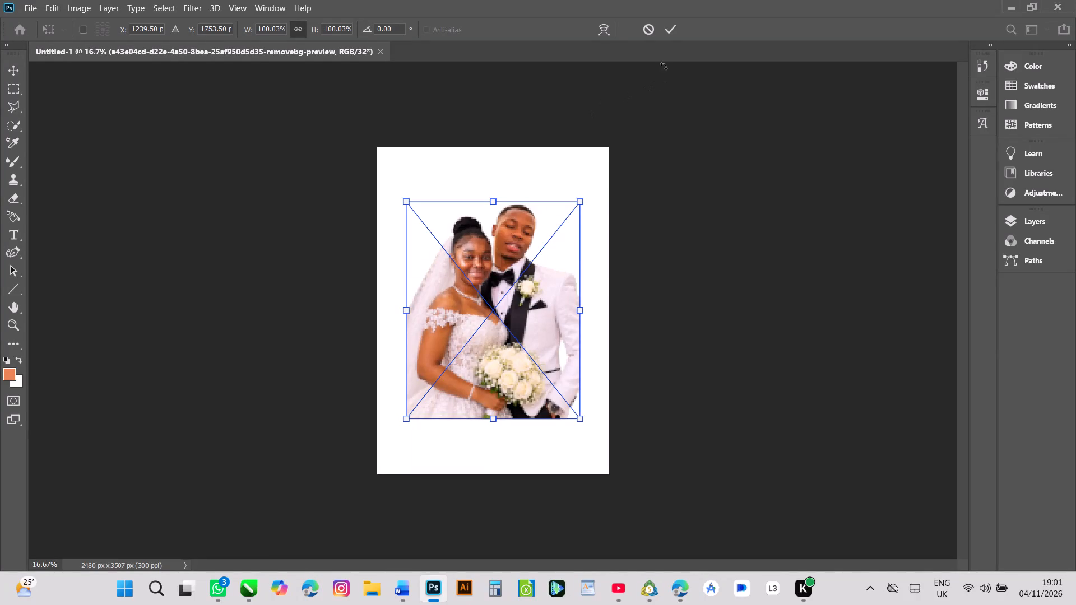
Commit the placed couple image and move it flush against the page's left edge, keeping it near mid-height.
{"action": "left_click", "coordinate": [672, 24]}
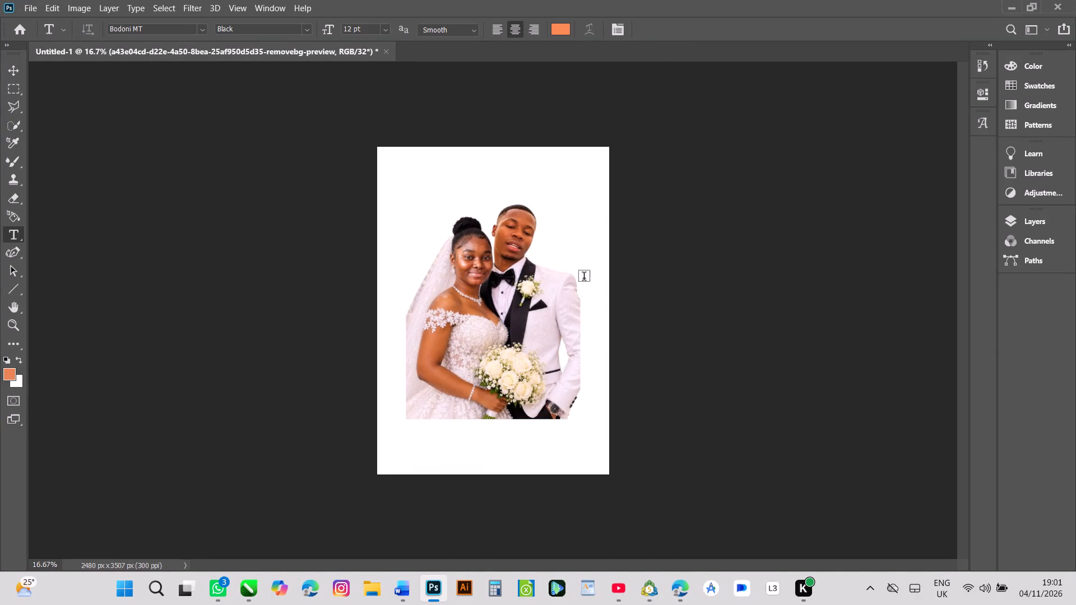
{"action": "left_click", "coordinate": [9, 71]}
{"action": "left_click", "coordinate": [486, 297]}
{"action": "left_click_drag", "start_coordinate": [486, 297], "coordinate": [450, 299]}
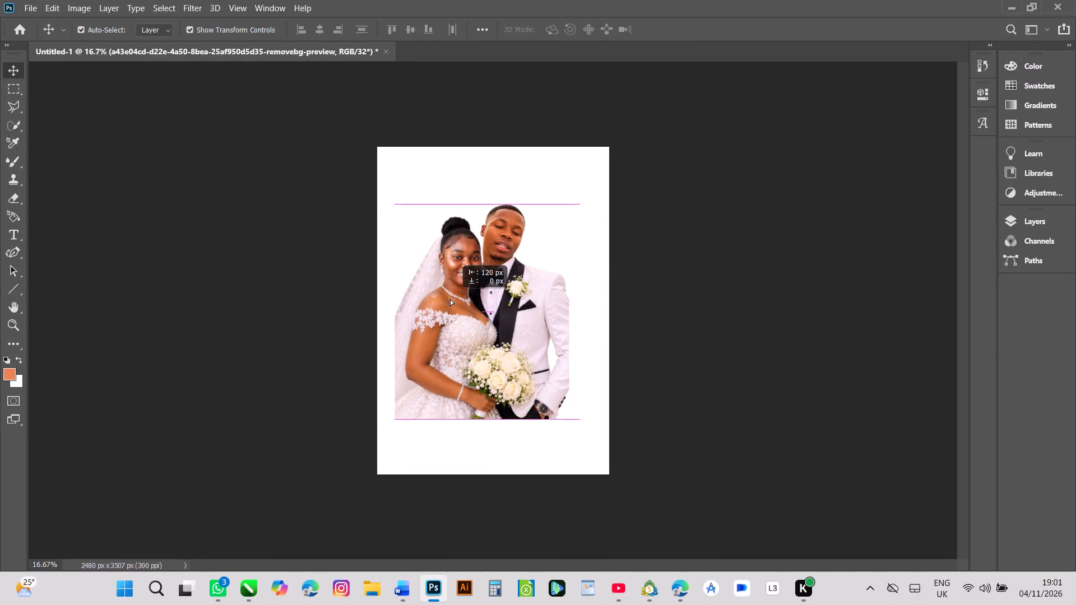
{"action": "left_click_drag", "start_coordinate": [450, 299], "coordinate": [457, 296]}
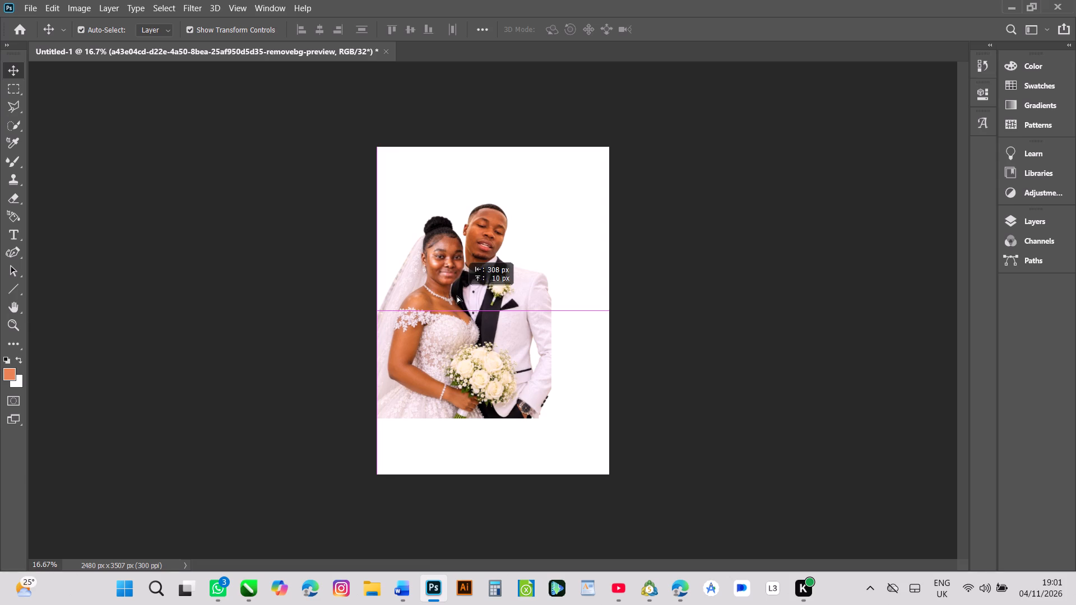
{"action": "left_click_drag", "start_coordinate": [457, 296], "coordinate": [456, 296]}
Scale the couple image down proportionally to about 89.4%, keeping it against the page's left edge.
{"action": "left_click_drag", "start_coordinate": [550, 308], "coordinate": [539, 308]}
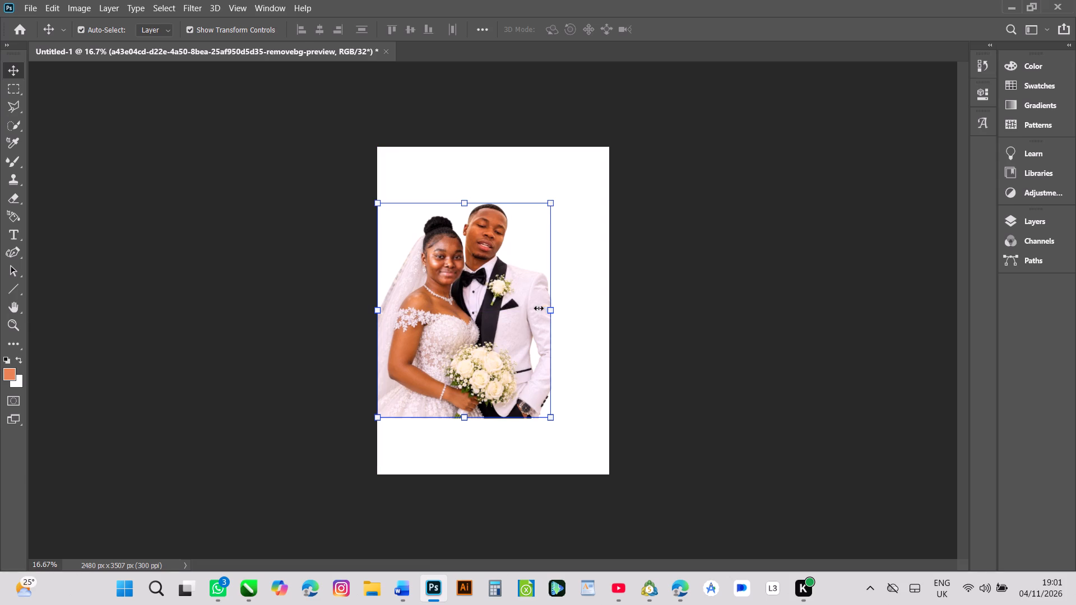
{"action": "left_click_drag", "start_coordinate": [539, 308], "coordinate": [531, 309]}
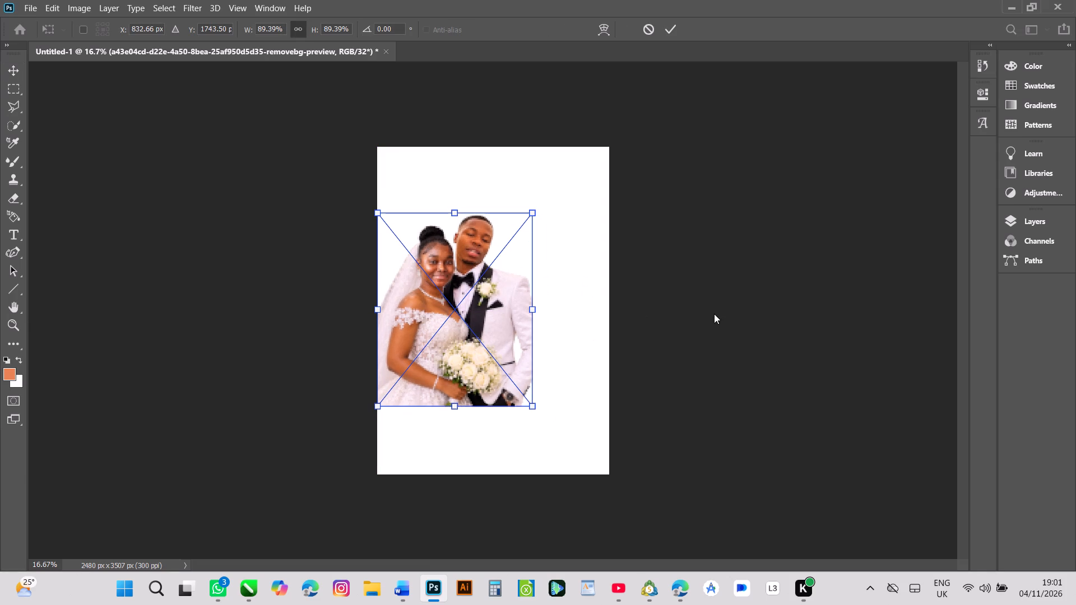
{"action": "left_click", "coordinate": [668, 30]}
{"action": "left_click", "coordinate": [717, 191]}
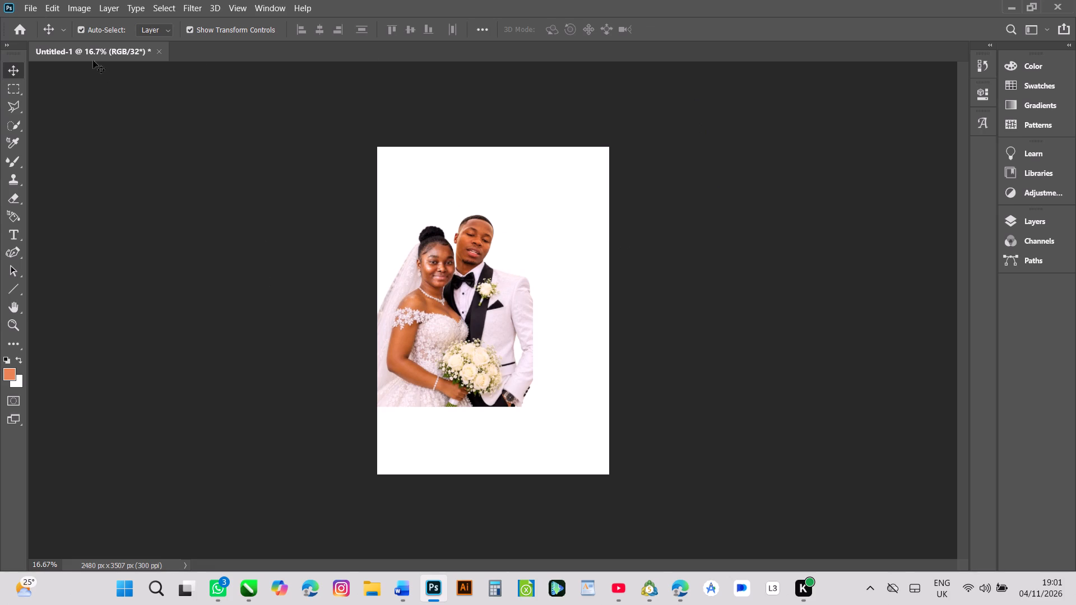
Place the gold heart divider 9f1785dc6d156275fde9a51febbea580-removebg-preview from Downloads as an embedded image.
{"action": "left_click", "coordinate": [36, 9]}
{"action": "left_click", "coordinate": [89, 271]}
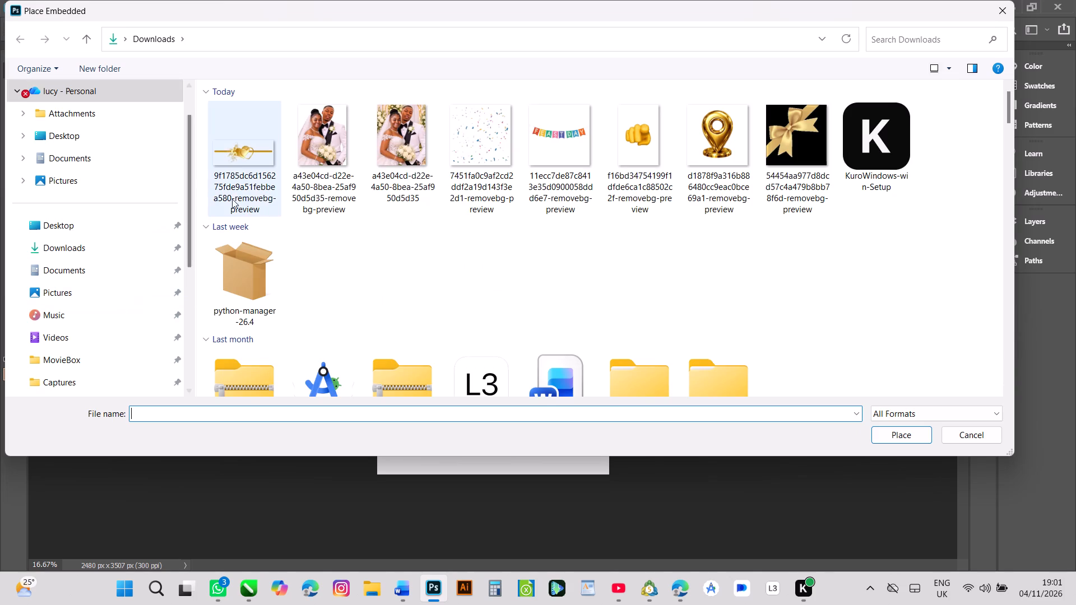
{"action": "left_click", "coordinate": [242, 160]}
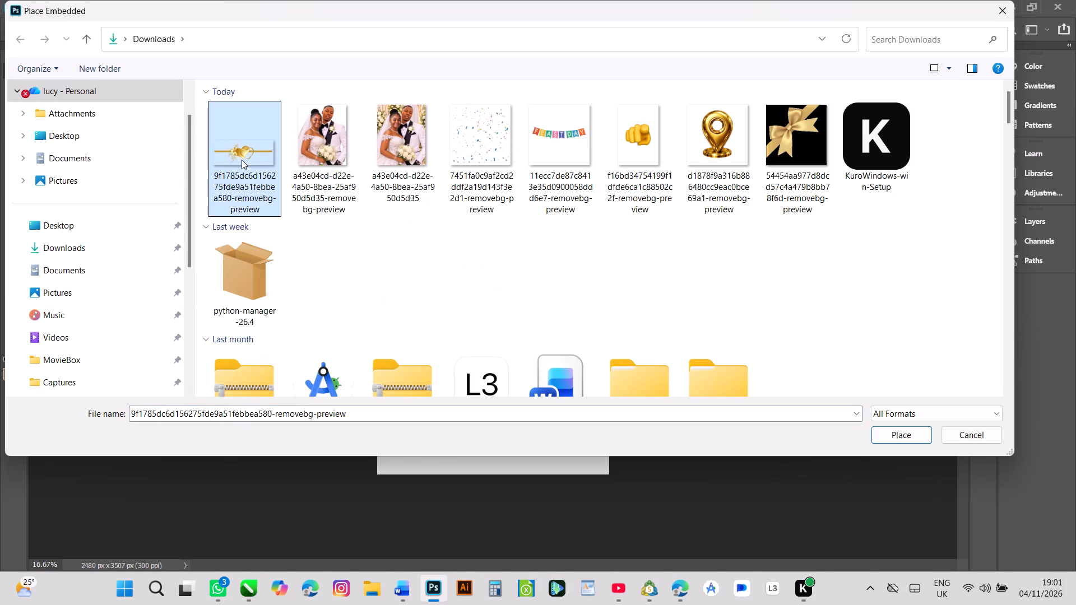
{"action": "key", "text": "Return"}
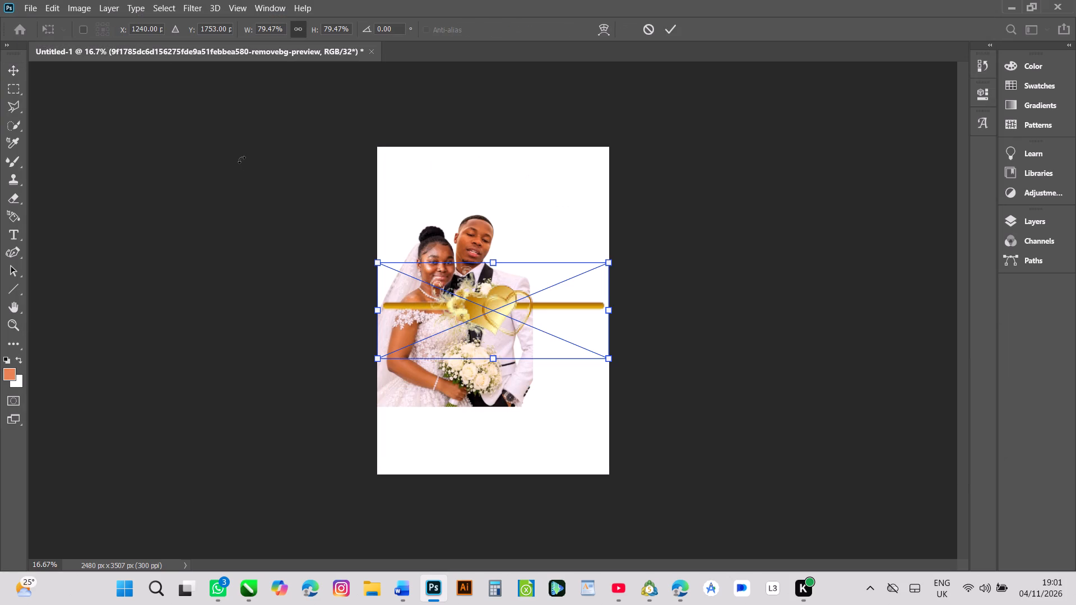
{"action": "left_click", "coordinate": [667, 30]}
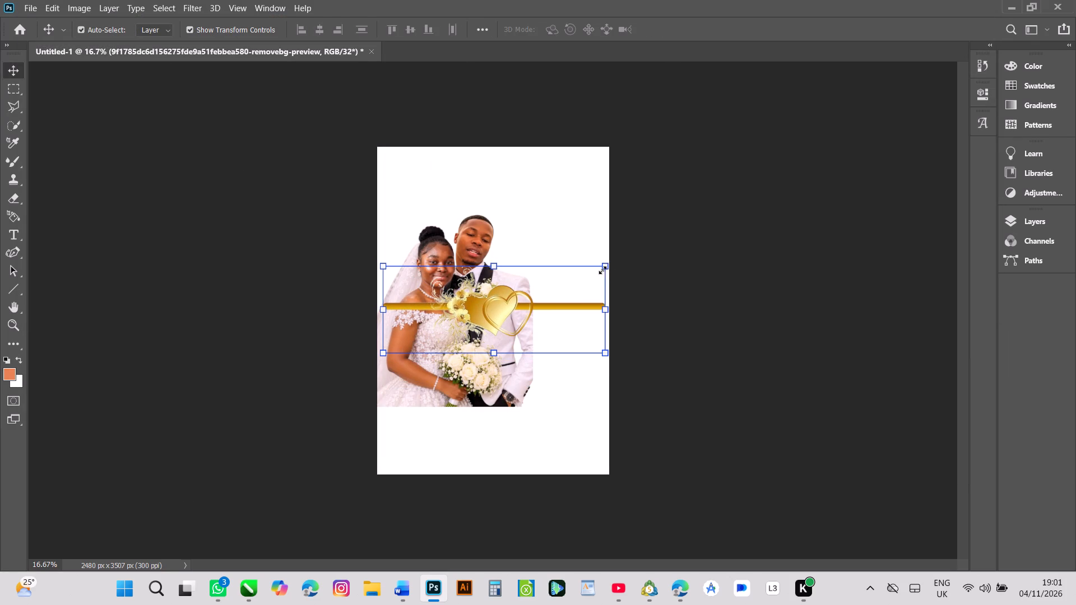
Shrink the gold heart divider to about 19.6% width and 26.3% height.
{"action": "left_click_drag", "start_coordinate": [606, 268], "coordinate": [506, 330]}
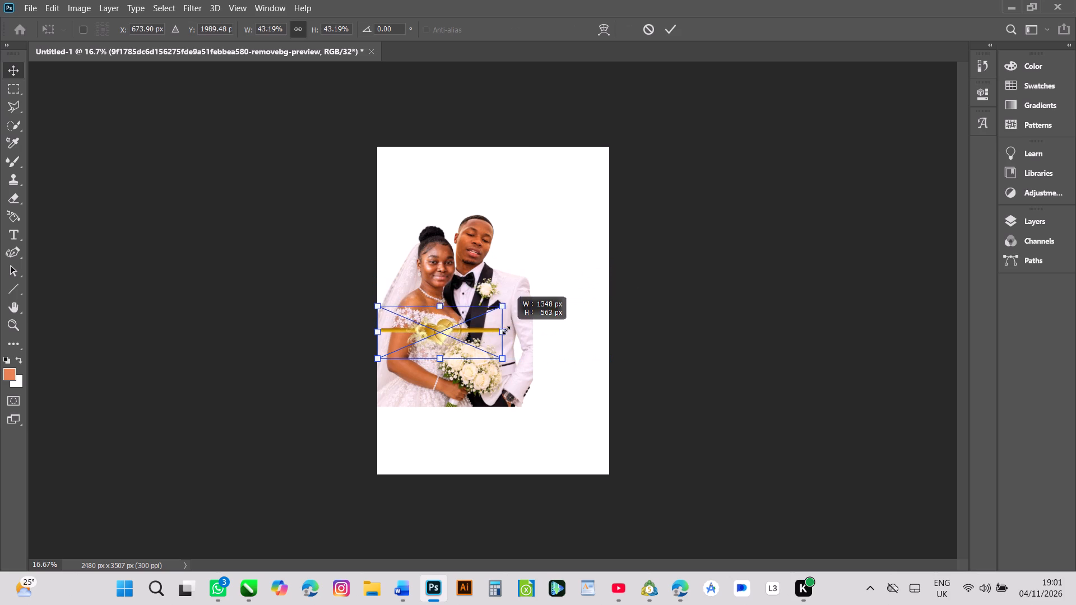
{"action": "left_click_drag", "start_coordinate": [506, 330], "coordinate": [440, 306]}
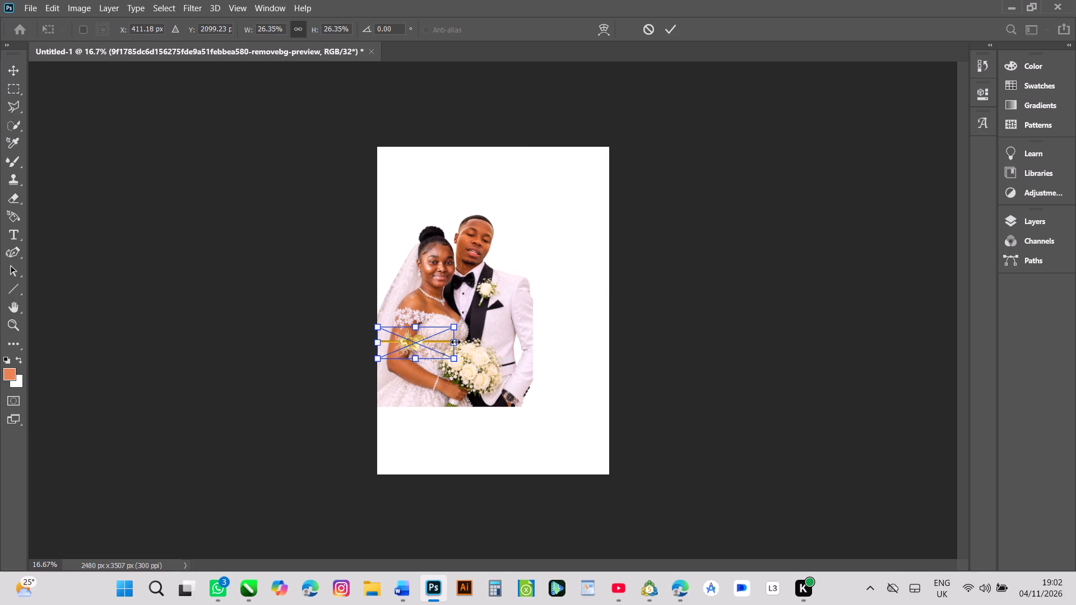
{"action": "left_click_drag", "start_coordinate": [456, 342], "coordinate": [439, 341], "text": "ctrl"}
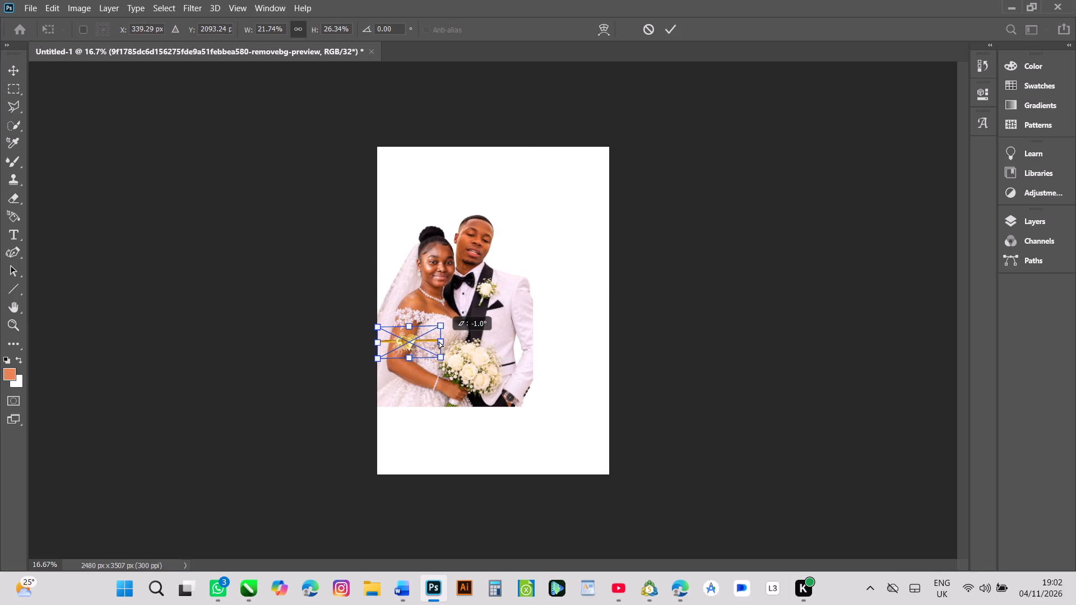
{"action": "left_click_drag", "start_coordinate": [439, 341], "coordinate": [436, 343], "text": "ctrl"}
{"action": "left_click", "coordinate": [600, 289]}
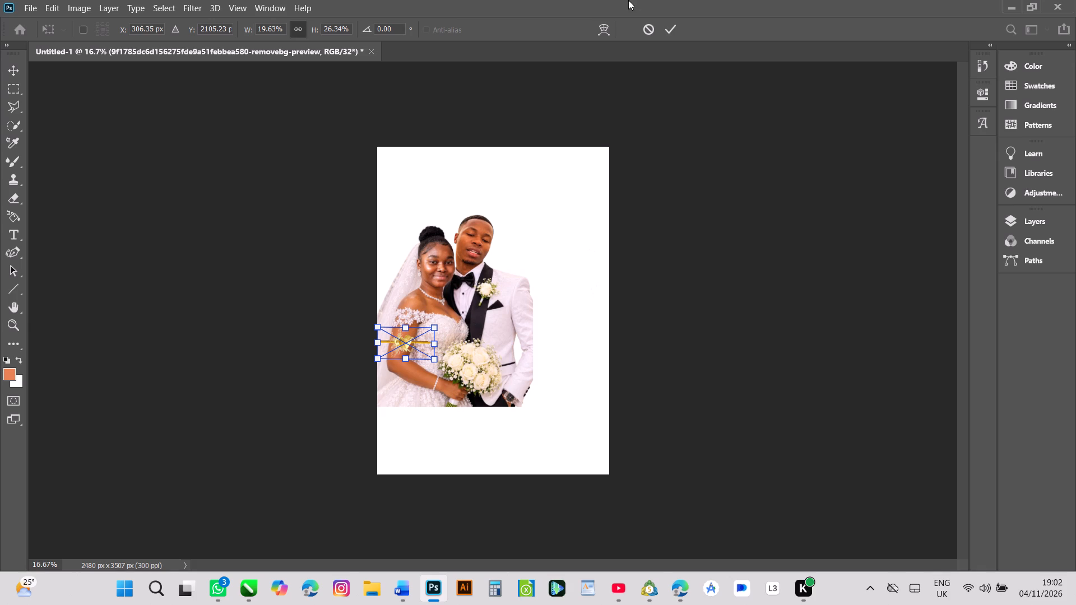
{"action": "left_click", "coordinate": [665, 32]}
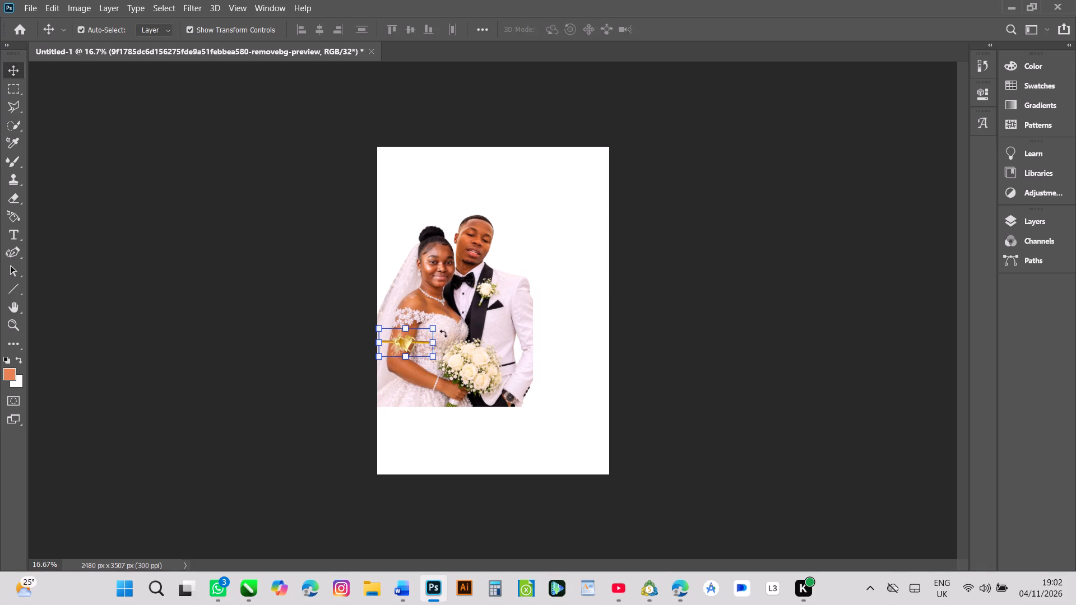
Move the gold heart divider to the blank area right of the groom's head, clear of the couple image.
{"action": "left_click_drag", "start_coordinate": [405, 342], "coordinate": [556, 225]}
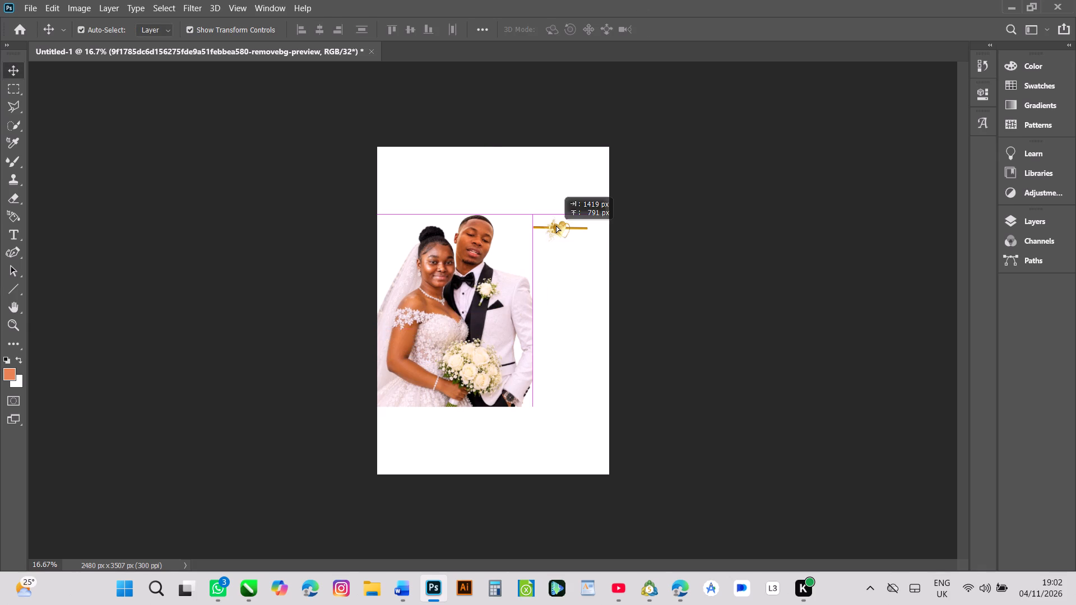
{"action": "left_click_drag", "start_coordinate": [556, 225], "coordinate": [557, 224]}
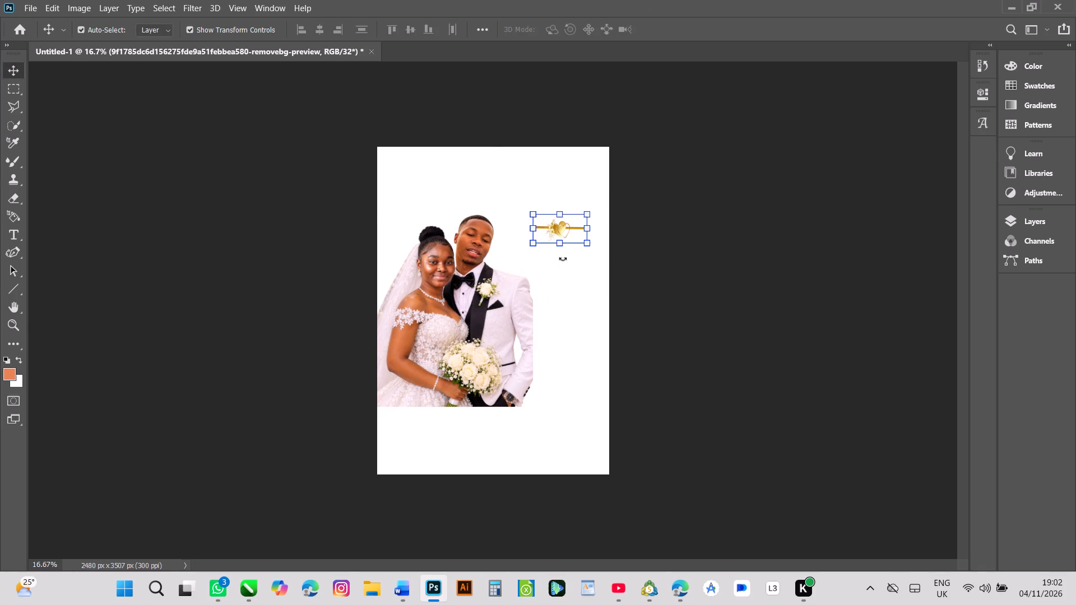
Narrow the gold heart divider to about 18.7% width without skew, keeping its height.
{"action": "key", "text": "ctrl+equal"}
{"action": "key", "text": "ctrl+equal"}
{"action": "key", "text": "ctrl+equal"}
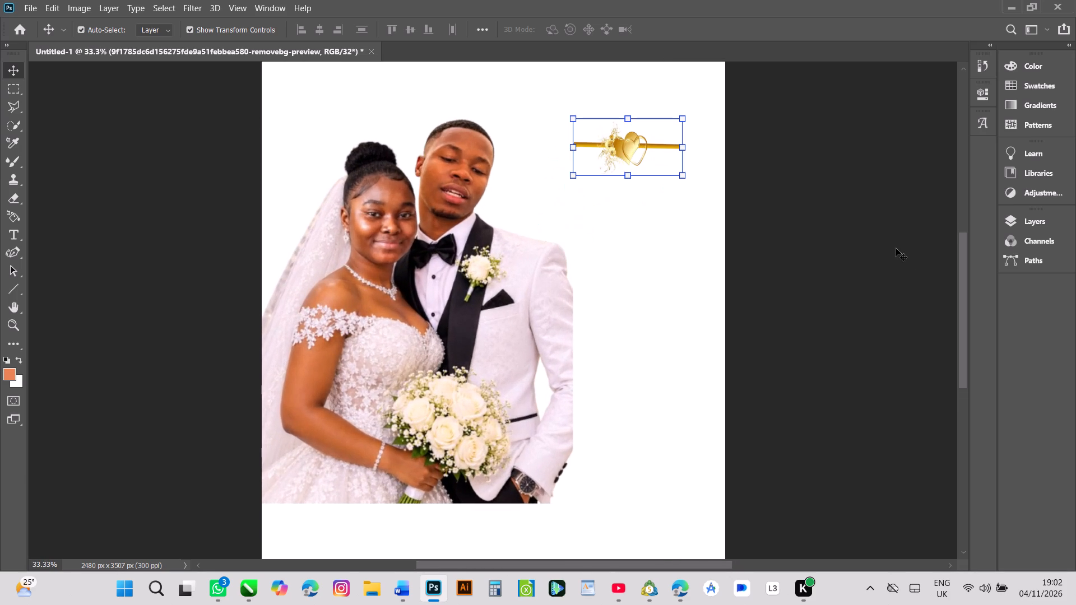
{"action": "left_click_drag", "start_coordinate": [961, 292], "coordinate": [960, 267]}
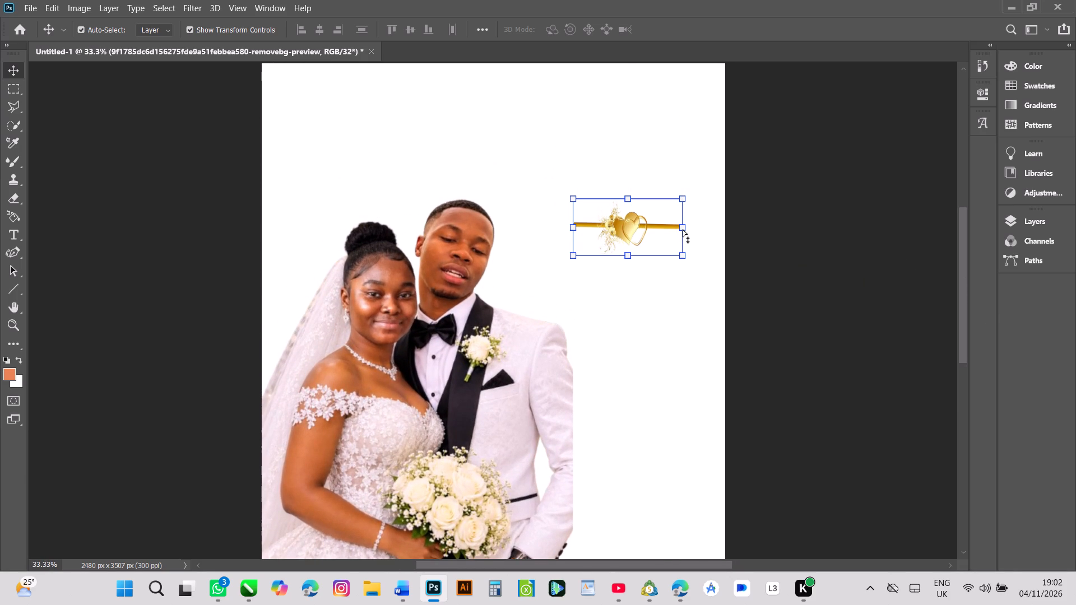
{"action": "left_click_drag", "start_coordinate": [683, 229], "coordinate": [682, 222], "text": "ctrl"}
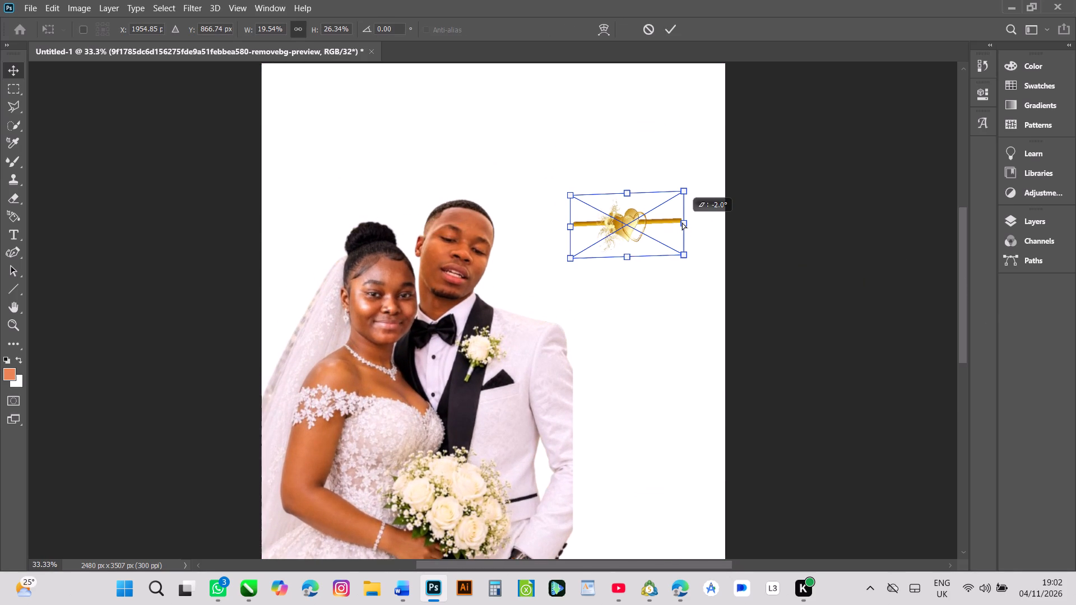
{"action": "left_click_drag", "start_coordinate": [682, 222], "coordinate": [680, 227], "text": "ctrl"}
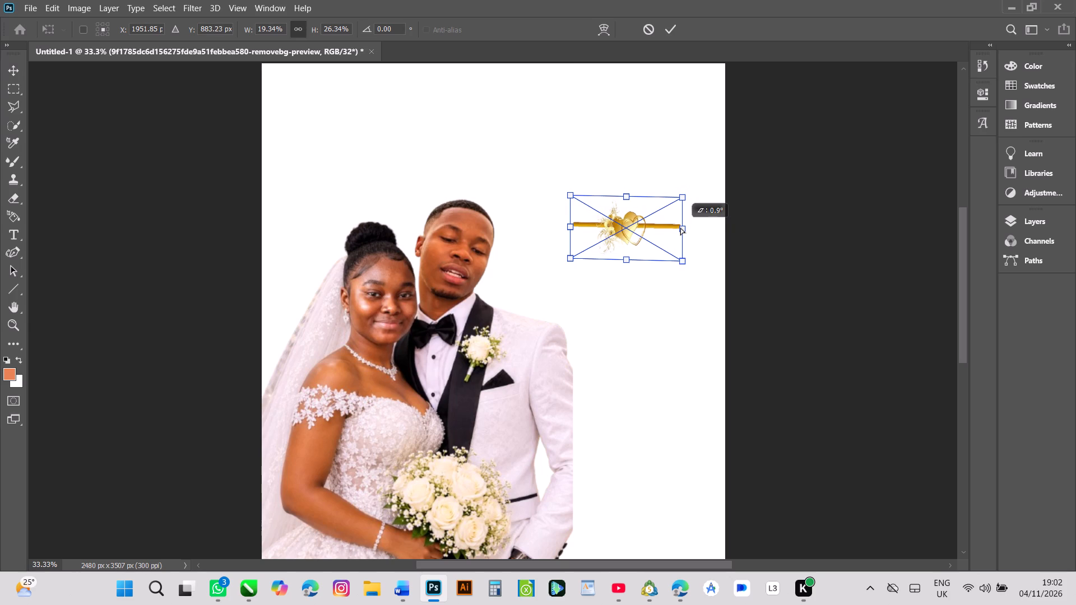
{"action": "left_click_drag", "start_coordinate": [680, 227], "coordinate": [680, 227], "text": "ctrl"}
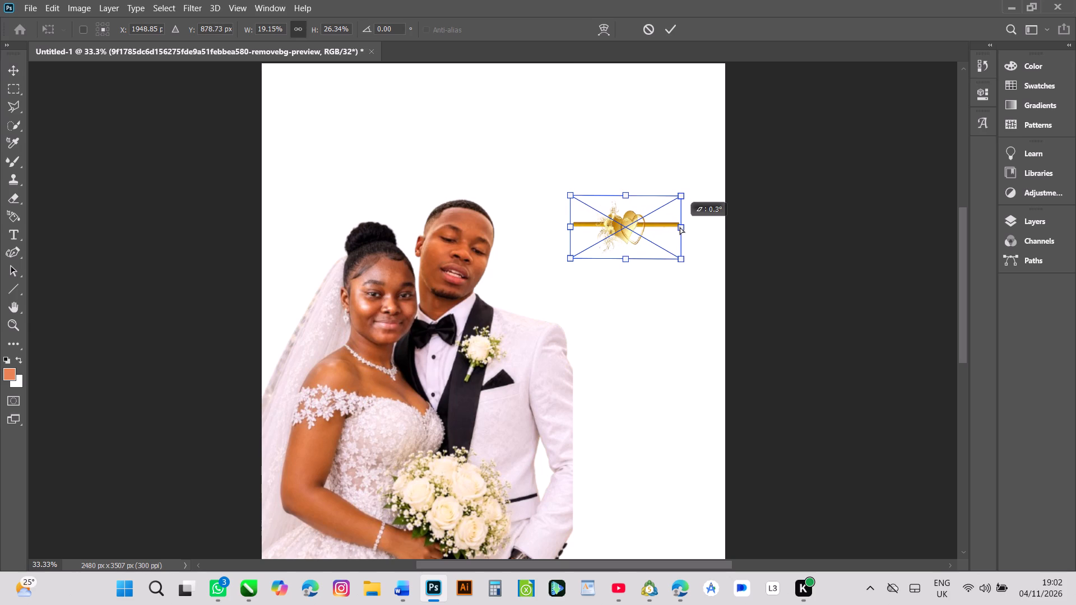
{"action": "left_click_drag", "start_coordinate": [680, 227], "coordinate": [679, 232], "text": "ctrl"}
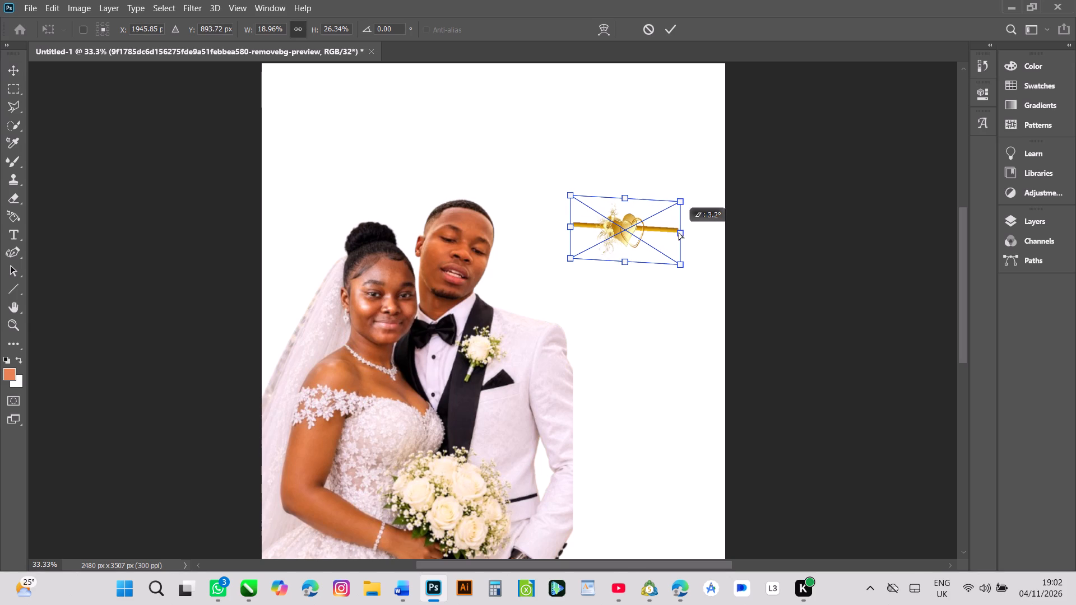
{"action": "left_click_drag", "start_coordinate": [679, 232], "coordinate": [677, 224], "text": "ctrl"}
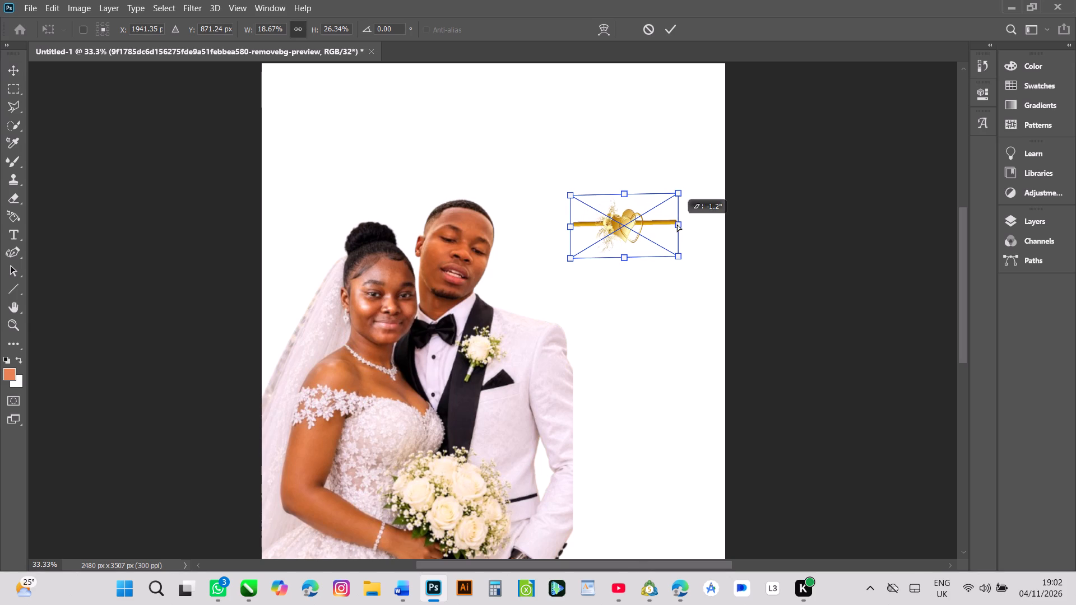
{"action": "left_click_drag", "start_coordinate": [677, 224], "coordinate": [677, 226], "text": "ctrl"}
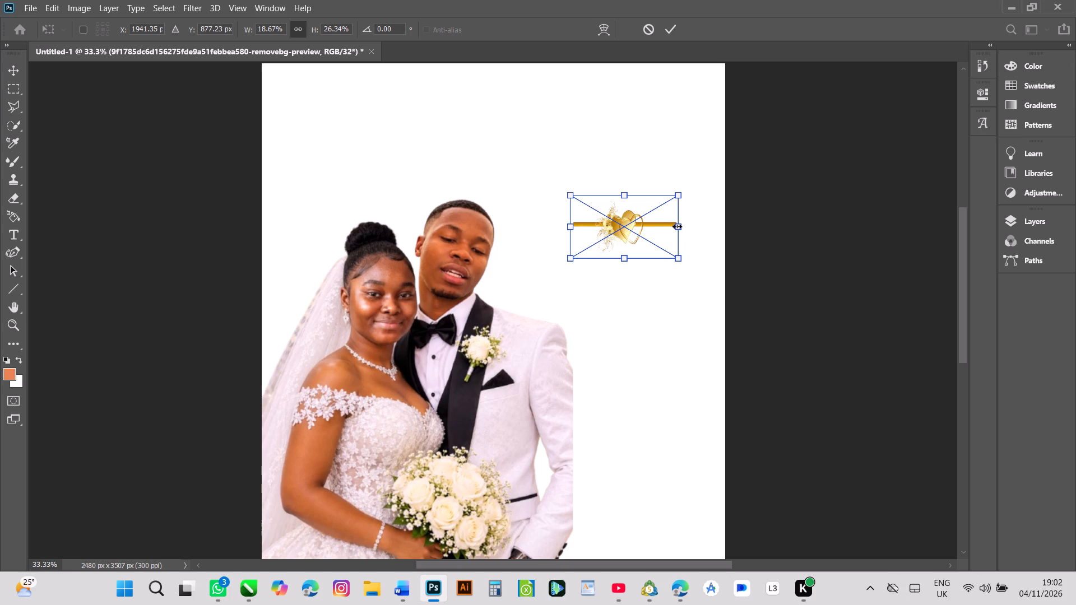
{"action": "left_click", "coordinate": [675, 35]}
Narrow the couple image to about 82% width without skew, keeping its height and left edge, and deselect it.
{"action": "left_click", "coordinate": [455, 301]}
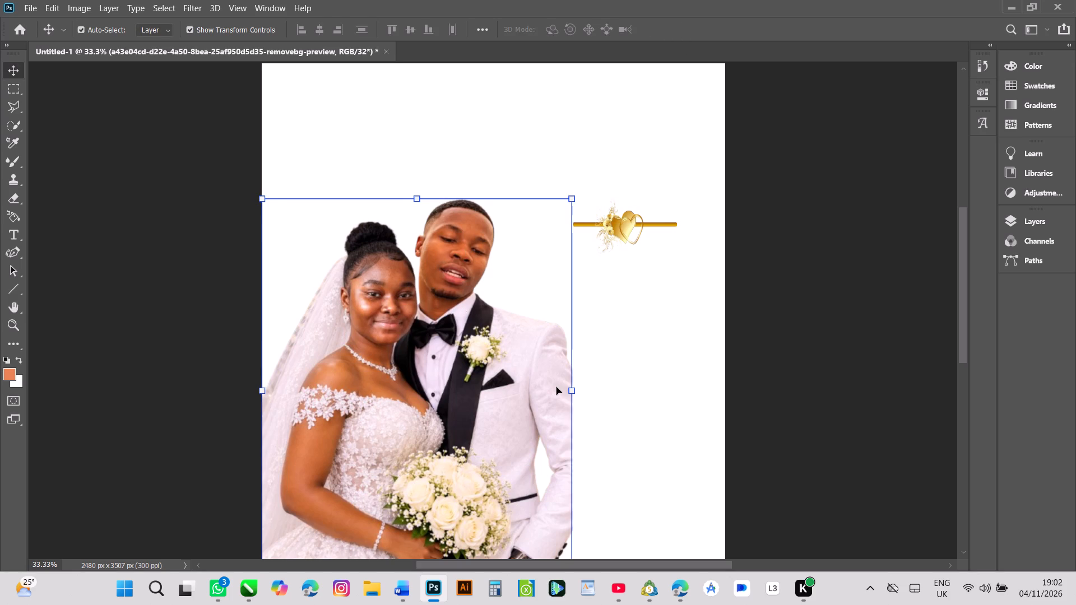
{"action": "left_click", "coordinate": [570, 389]}
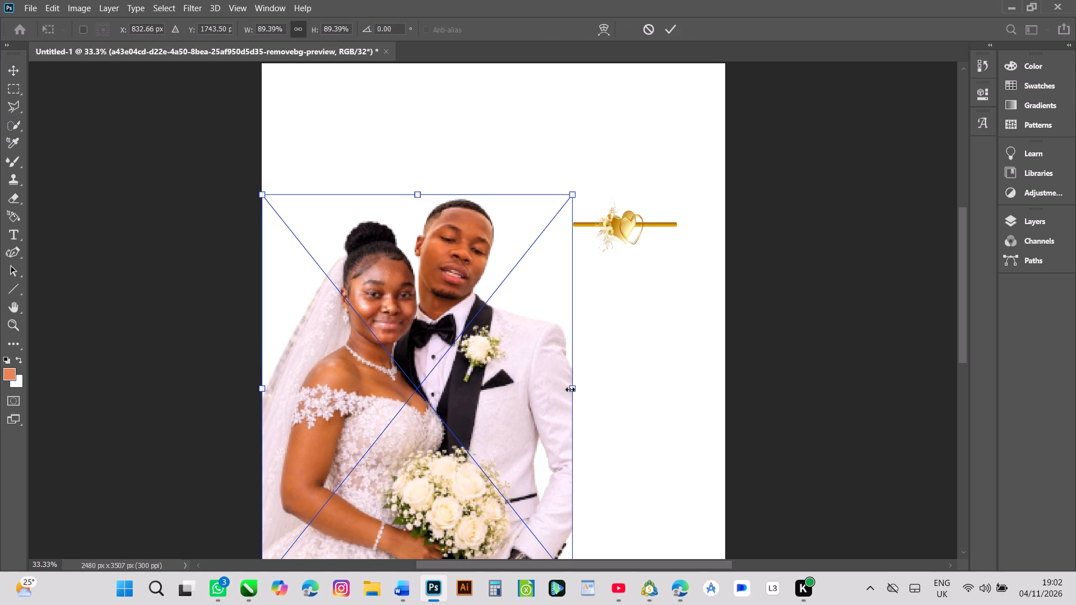
{"action": "left_click_drag", "start_coordinate": [570, 389], "coordinate": [559, 389], "text": "ctrl"}
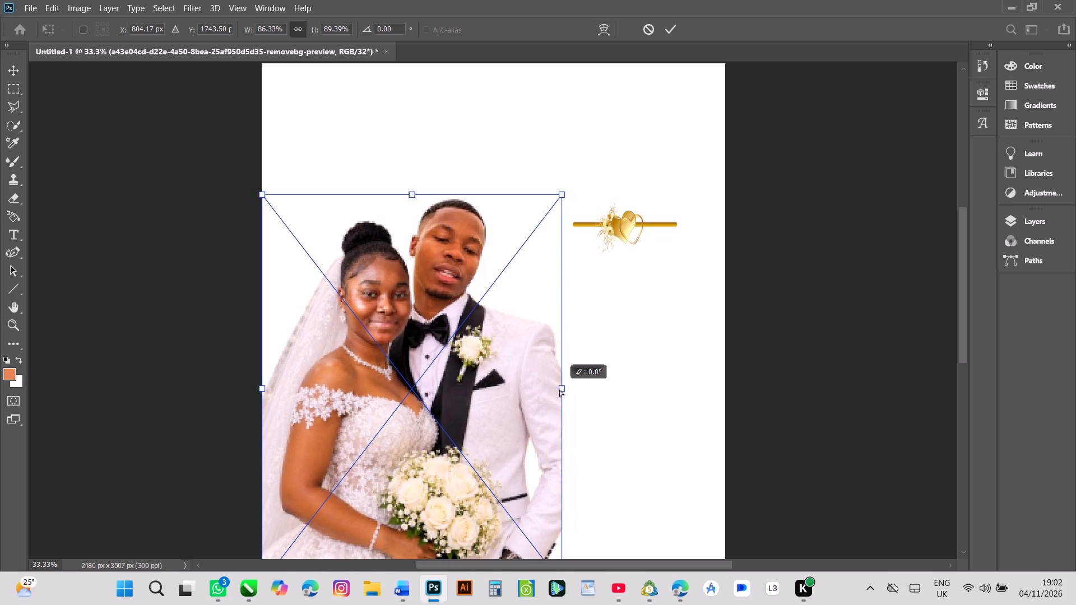
{"action": "left_click_drag", "start_coordinate": [559, 389], "coordinate": [544, 390], "text": "ctrl"}
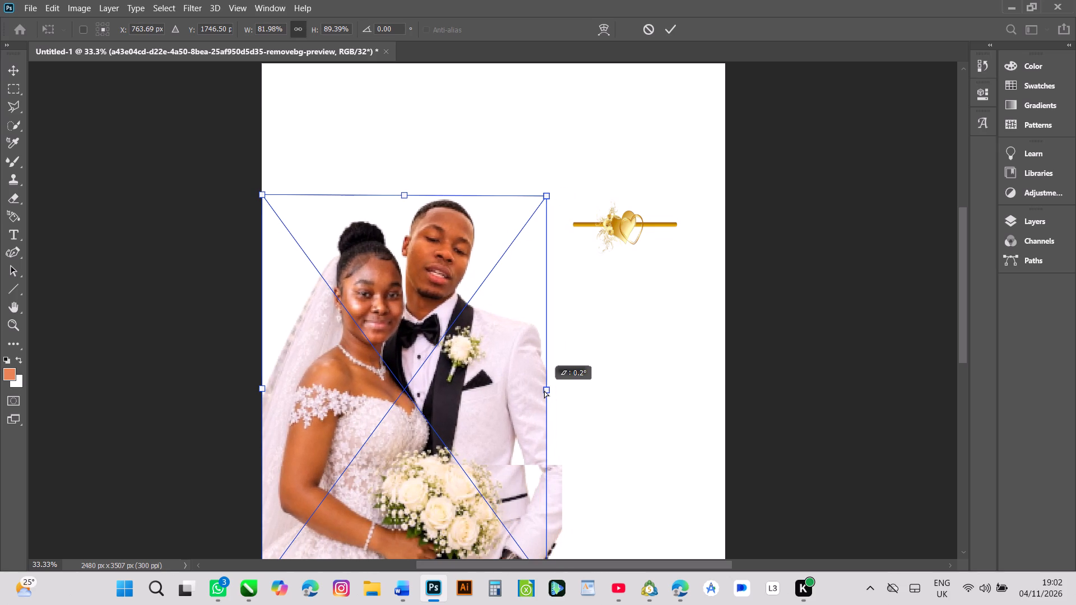
{"action": "left_click_drag", "start_coordinate": [544, 390], "coordinate": [544, 389], "text": "ctrl"}
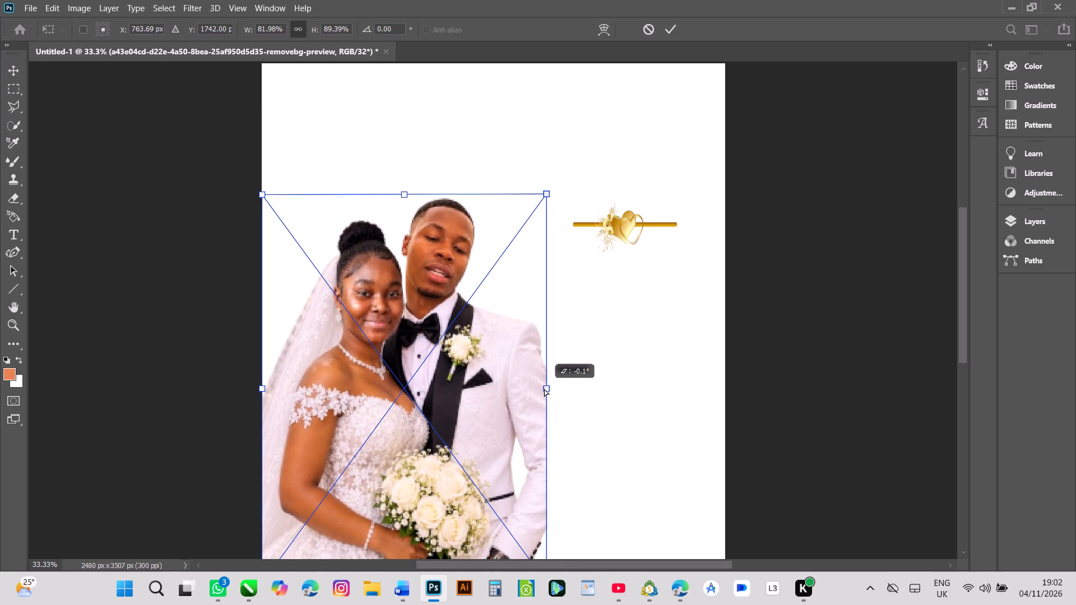
{"action": "left_click_drag", "start_coordinate": [544, 389], "coordinate": [544, 389], "text": "ctrl"}
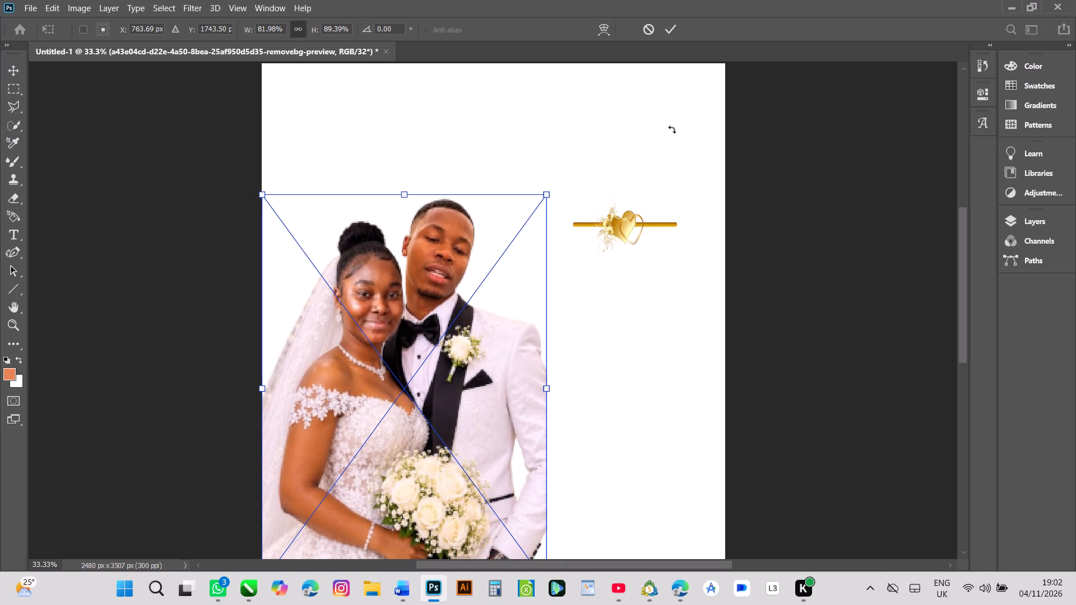
{"action": "left_click", "coordinate": [667, 34]}
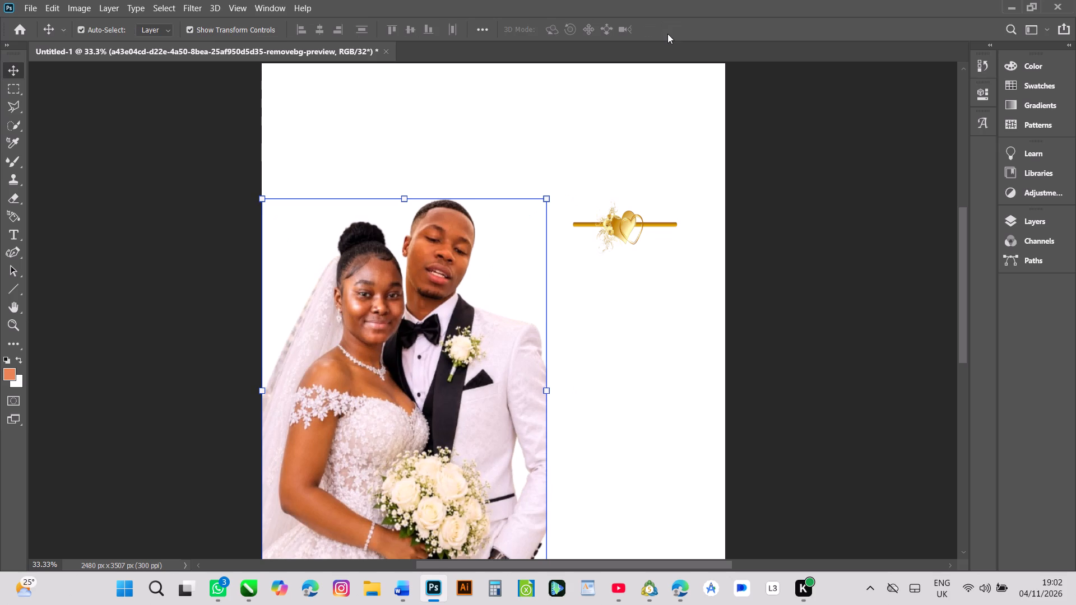
{"action": "left_click", "coordinate": [904, 339]}
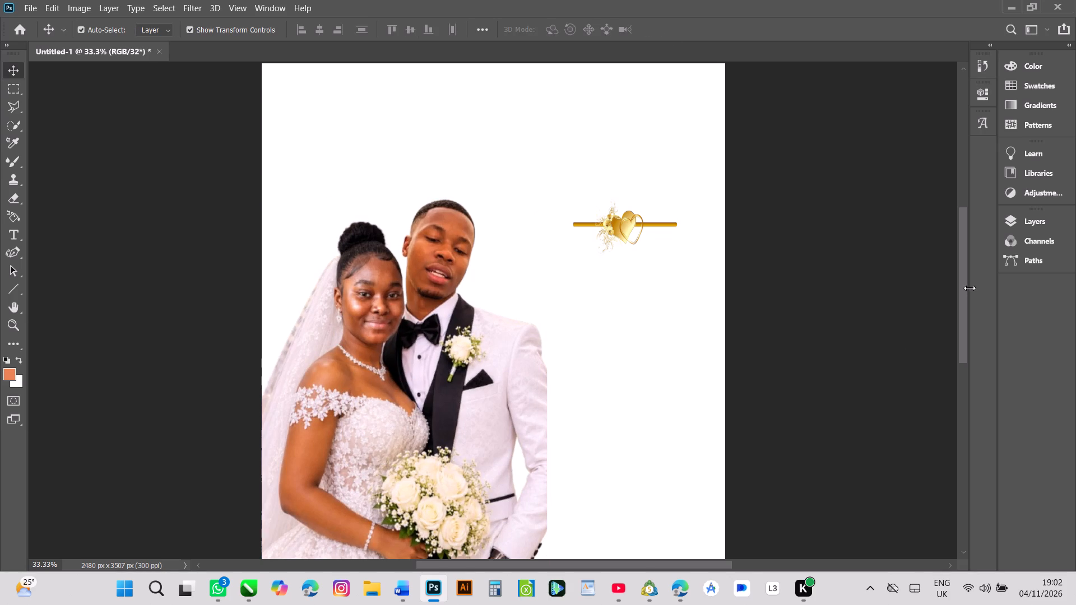
Move the couple image slightly left so its left side extends just past the page edge, keeping its height position.
{"action": "left_click_drag", "start_coordinate": [960, 285], "coordinate": [962, 317]}
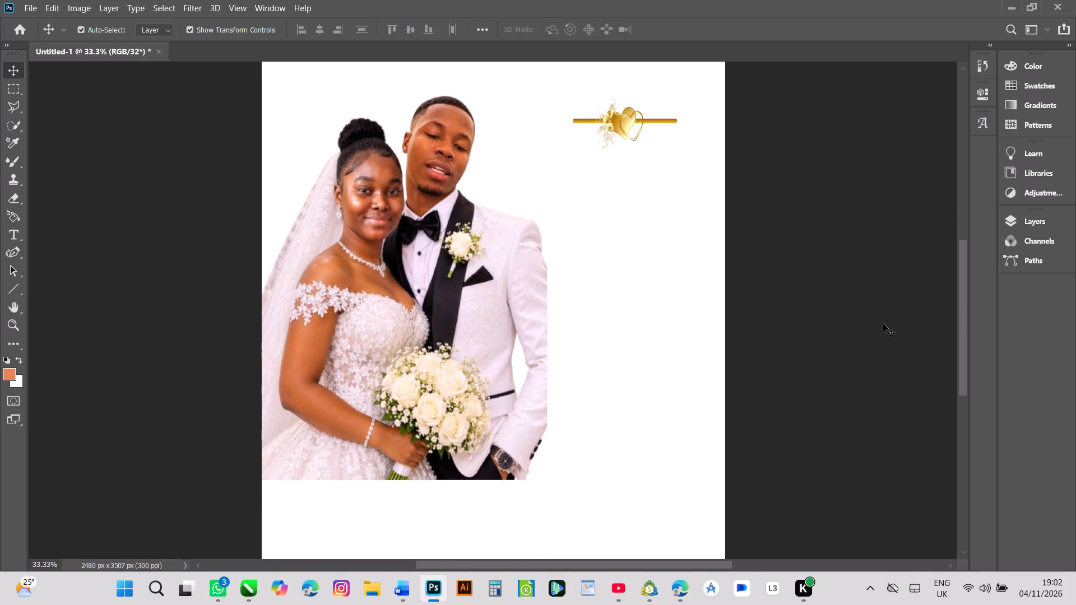
{"action": "key", "text": "ctrl+minus"}
{"action": "key", "text": "ctrl+minus"}
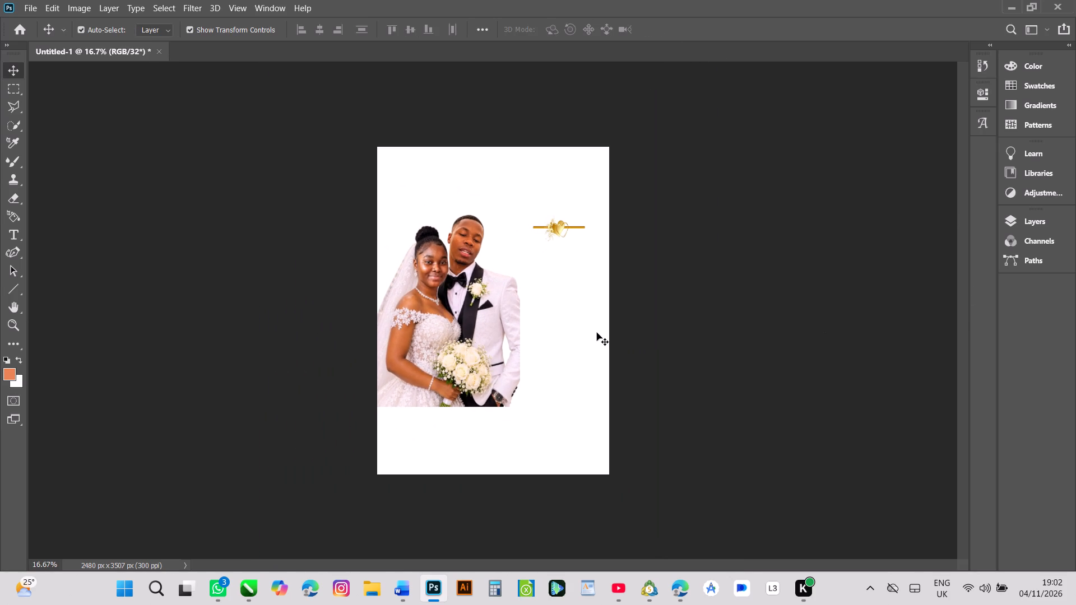
{"action": "left_click_drag", "start_coordinate": [466, 318], "coordinate": [458, 317]}
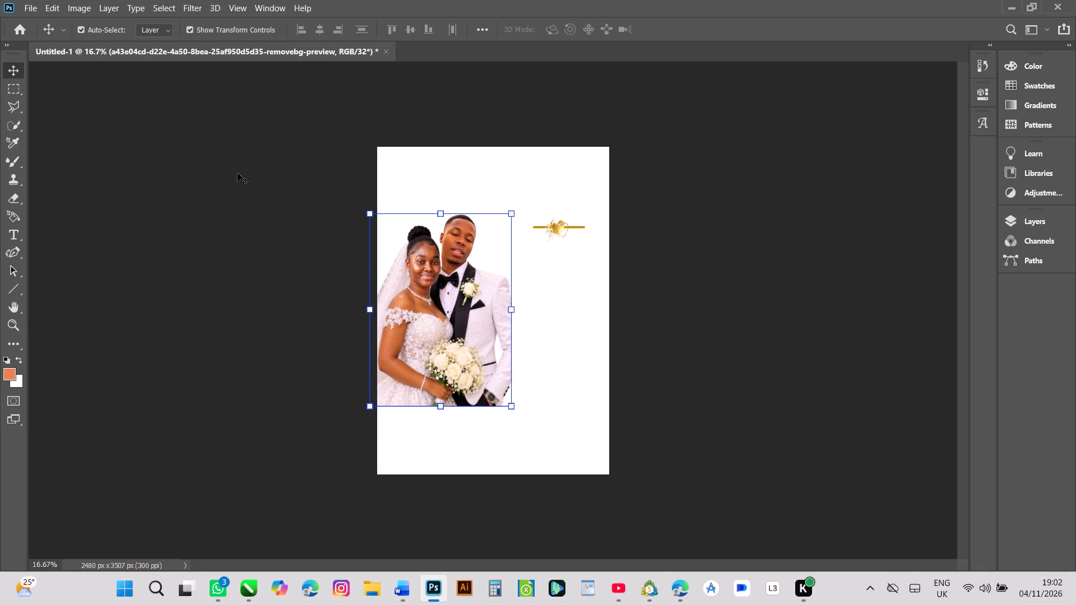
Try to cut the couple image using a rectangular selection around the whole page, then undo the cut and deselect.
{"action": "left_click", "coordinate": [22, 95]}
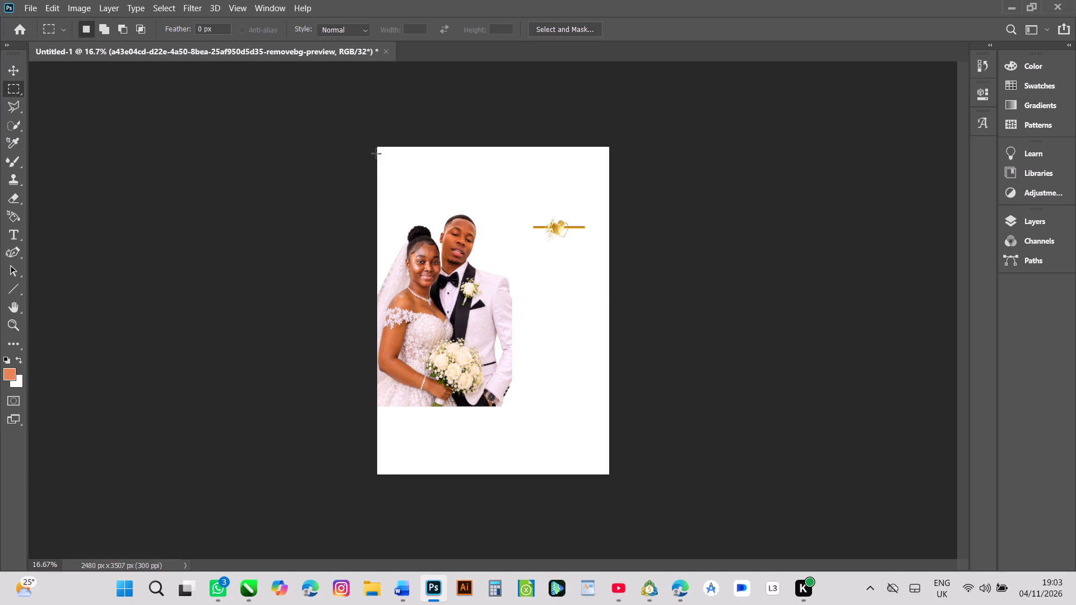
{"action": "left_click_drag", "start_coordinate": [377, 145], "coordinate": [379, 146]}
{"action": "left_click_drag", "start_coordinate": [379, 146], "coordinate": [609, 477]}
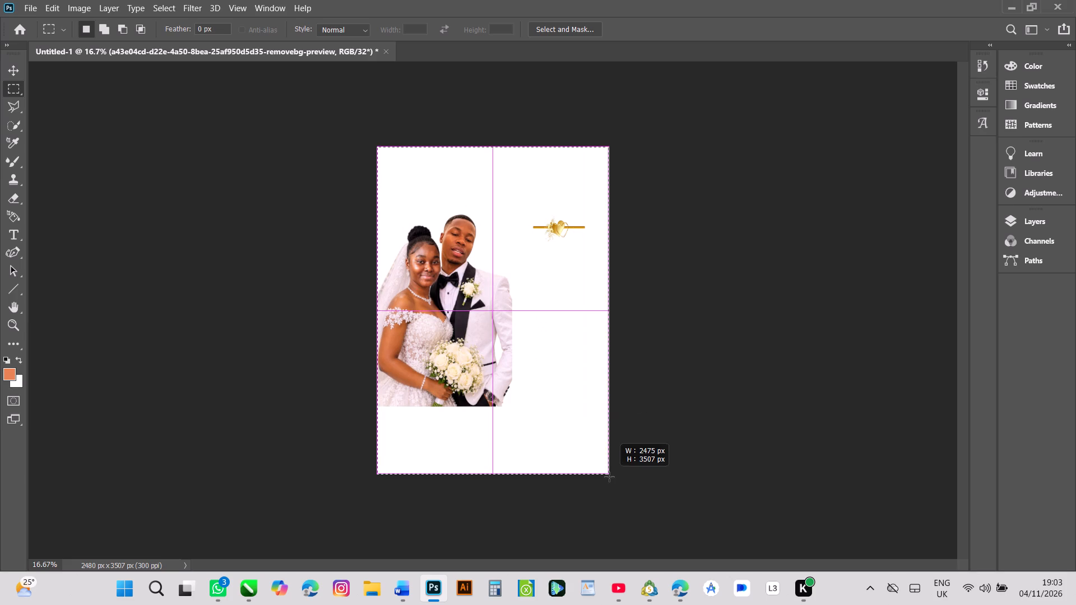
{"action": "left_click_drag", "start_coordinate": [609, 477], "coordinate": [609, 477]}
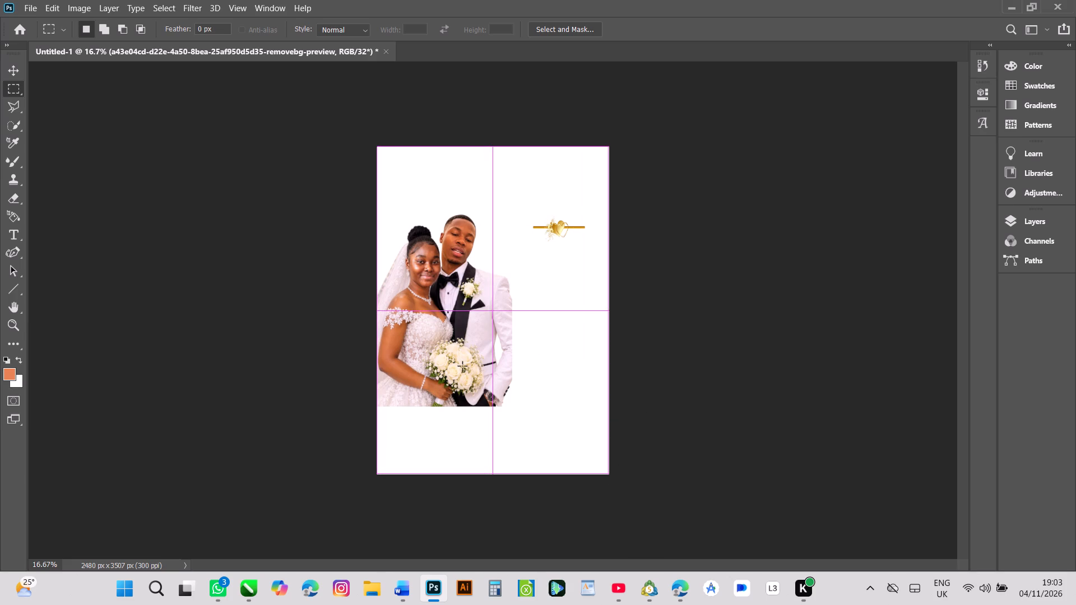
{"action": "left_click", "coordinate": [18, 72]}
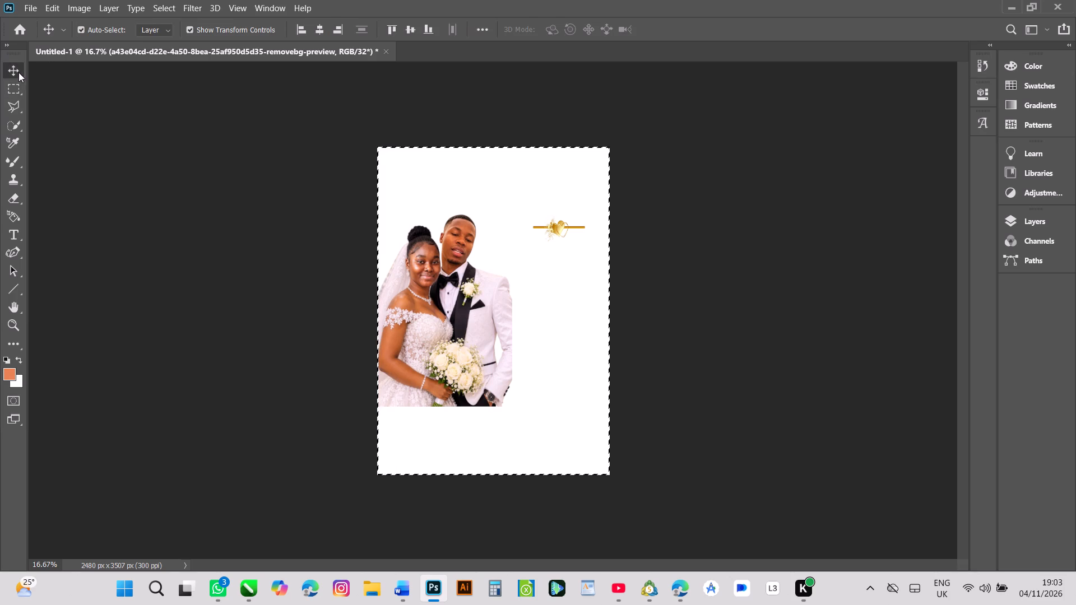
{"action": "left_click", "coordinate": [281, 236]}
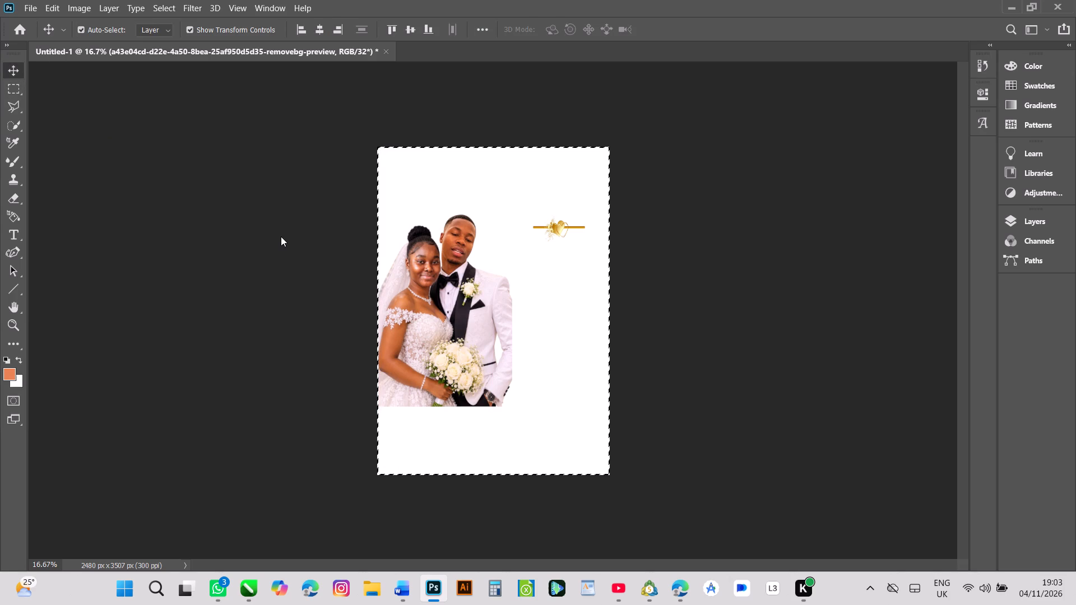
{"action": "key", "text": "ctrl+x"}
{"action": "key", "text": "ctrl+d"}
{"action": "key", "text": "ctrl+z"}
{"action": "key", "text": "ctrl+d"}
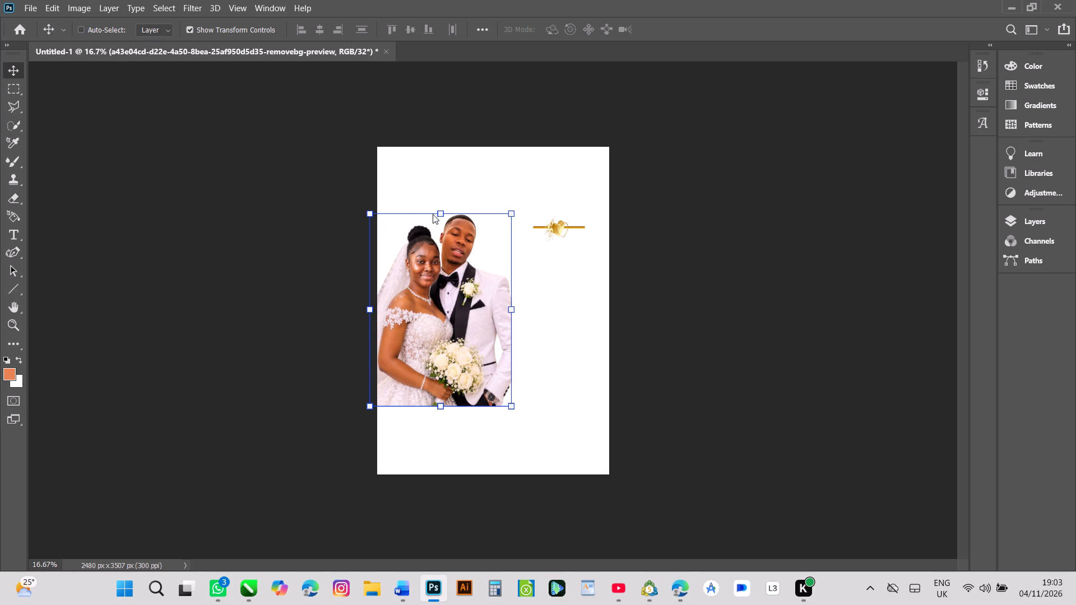
Narrow the couple image to about 70% width without skew, keeping its left edge and 89.39% height, and deselect it.
{"action": "left_click", "coordinate": [536, 175]}
{"action": "left_click", "coordinate": [480, 324]}
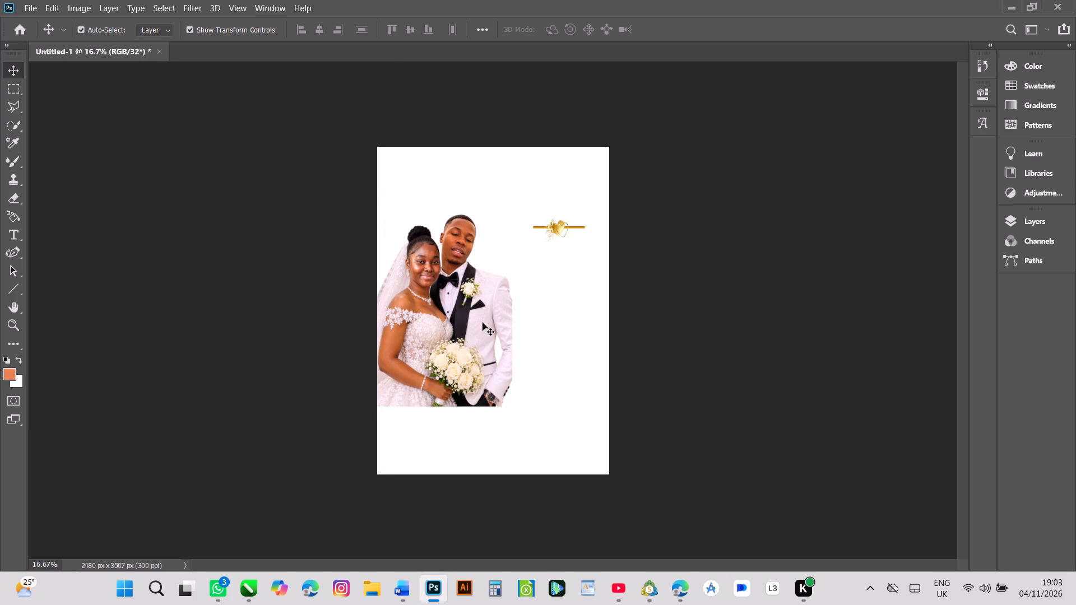
{"action": "key", "text": "ctrl+equal"}
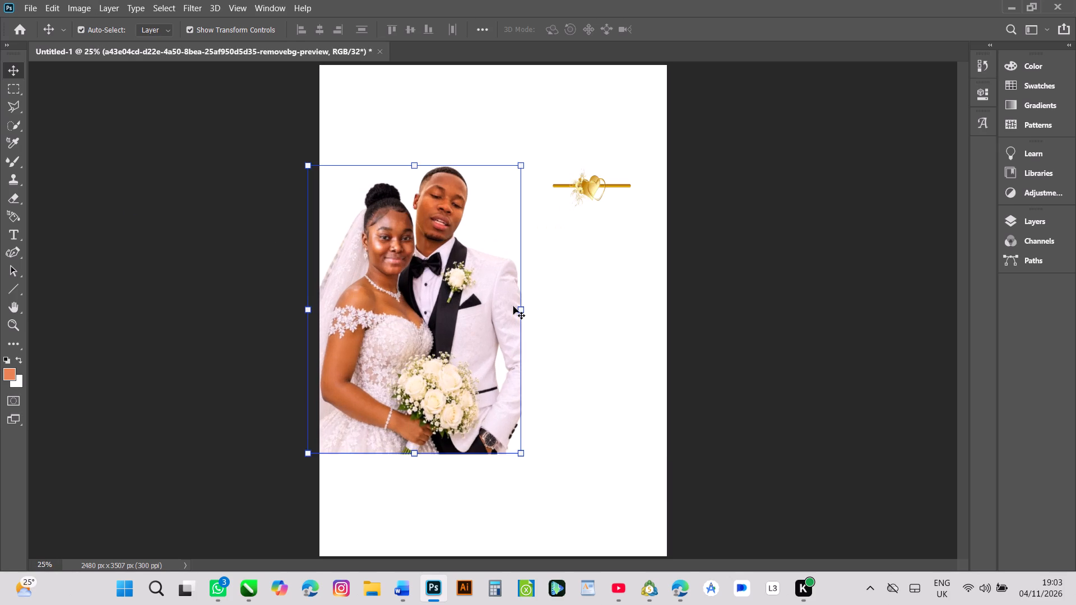
{"action": "key", "text": "ctrl+equal"}
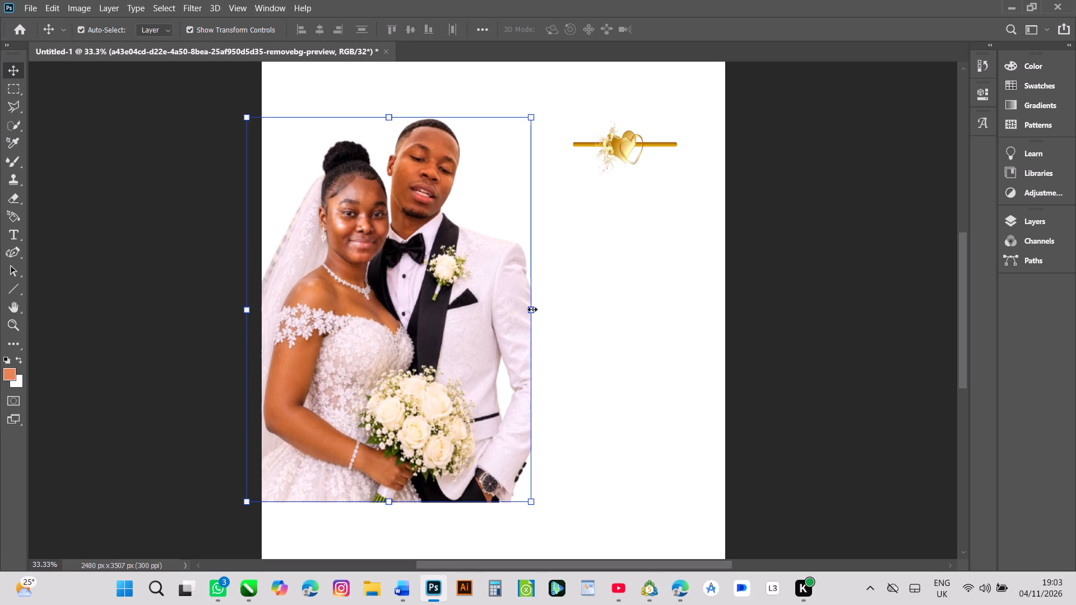
{"action": "left_click_drag", "start_coordinate": [532, 309], "coordinate": [529, 309], "text": "ctrl"}
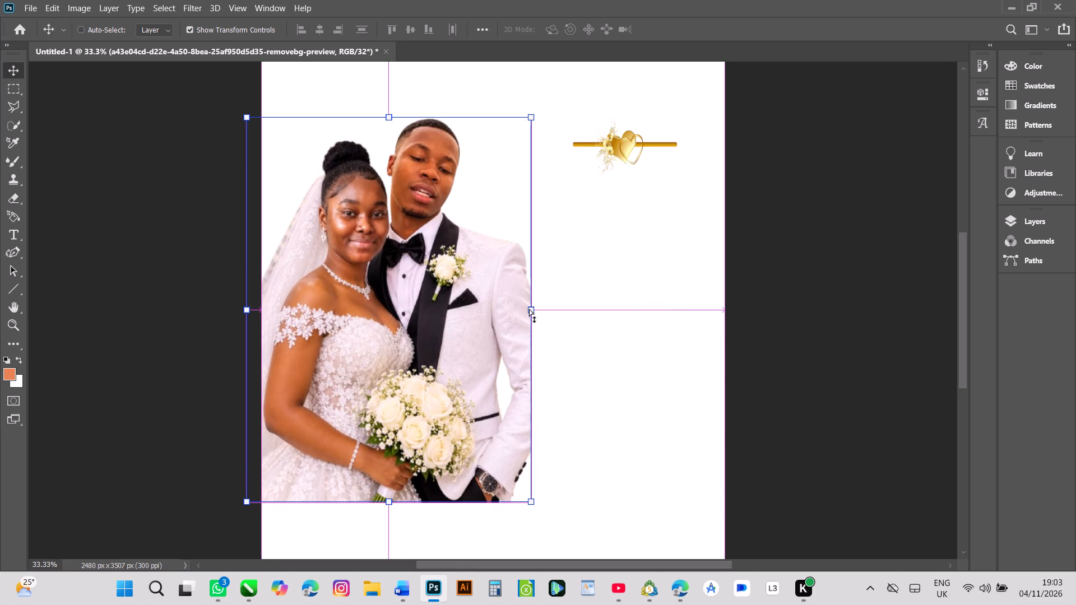
{"action": "left_click_drag", "start_coordinate": [529, 309], "coordinate": [506, 310], "text": "ctrl"}
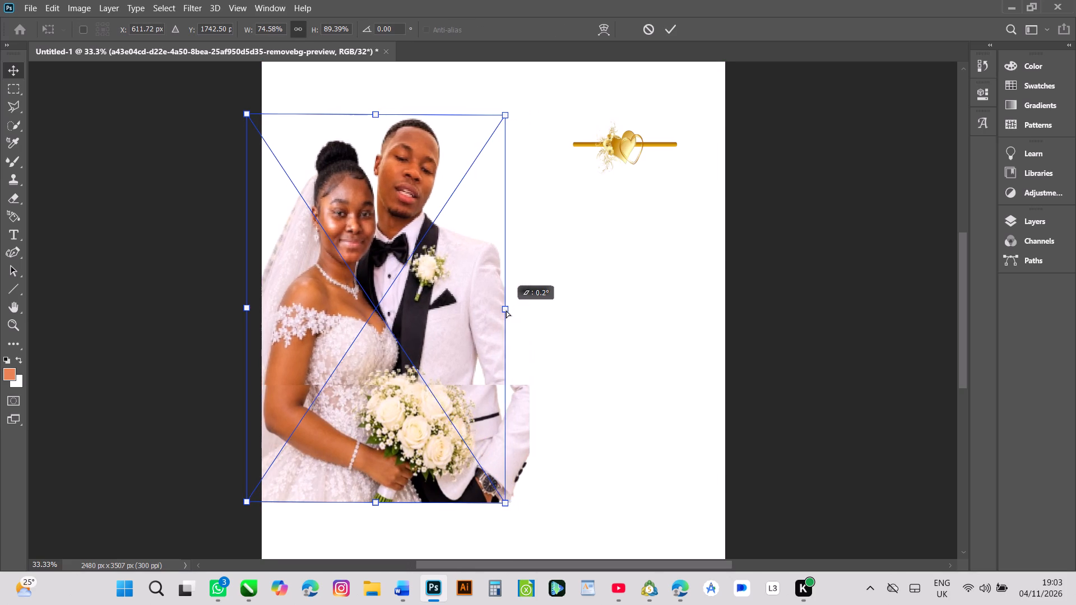
{"action": "left_click_drag", "start_coordinate": [506, 310], "coordinate": [506, 309], "text": "ctrl"}
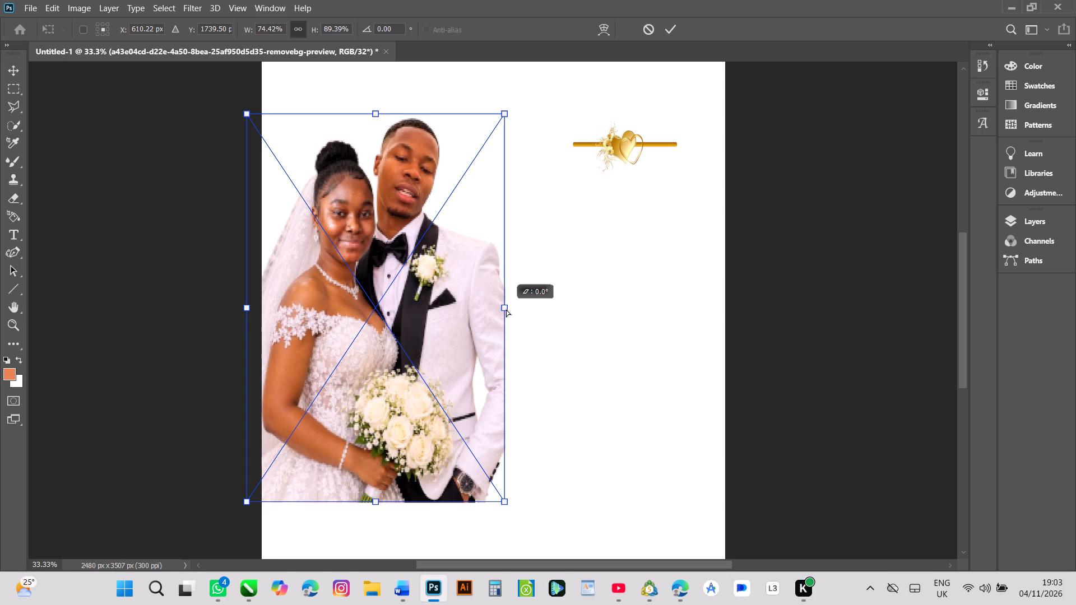
{"action": "left_click_drag", "start_coordinate": [506, 309], "coordinate": [493, 308], "text": "ctrl"}
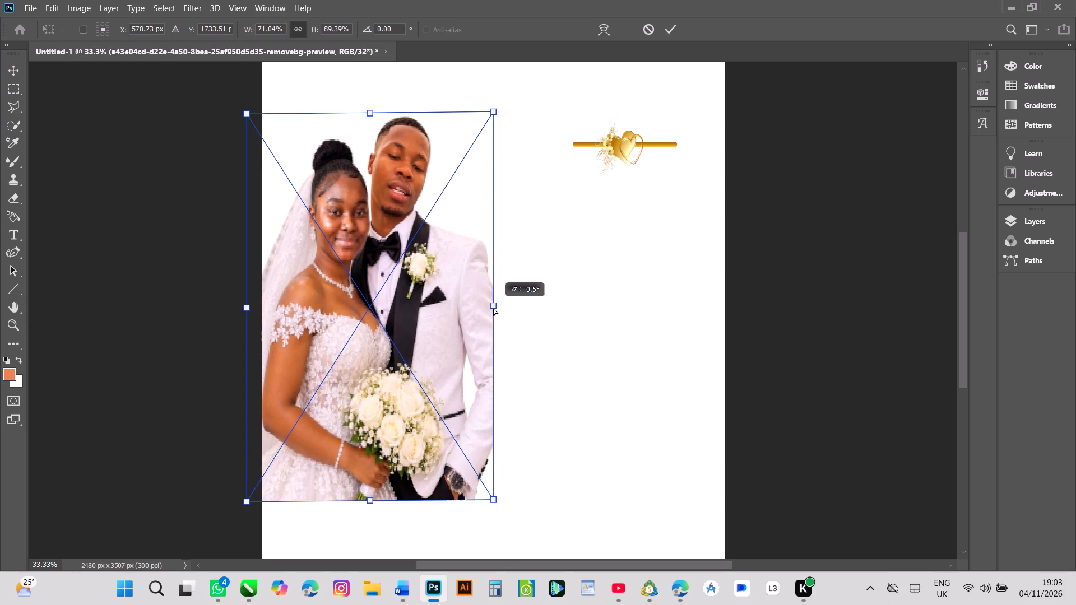
{"action": "left_click_drag", "start_coordinate": [493, 308], "coordinate": [492, 317], "text": "ctrl"}
{"action": "left_click_drag", "start_coordinate": [492, 317], "coordinate": [491, 315], "text": "ctrl"}
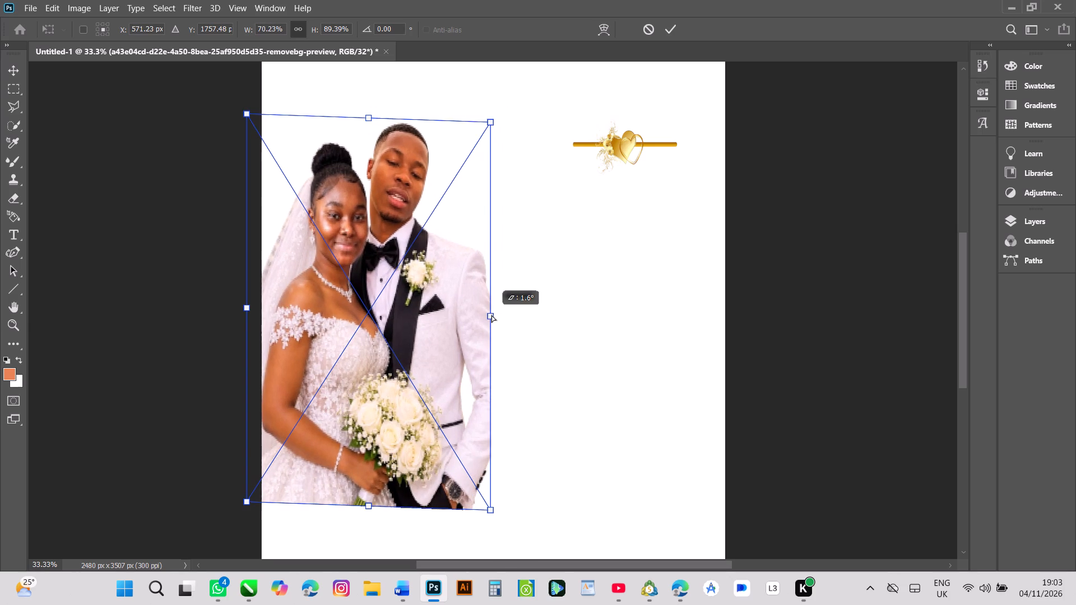
{"action": "left_click_drag", "start_coordinate": [491, 315], "coordinate": [491, 309], "text": "ctrl"}
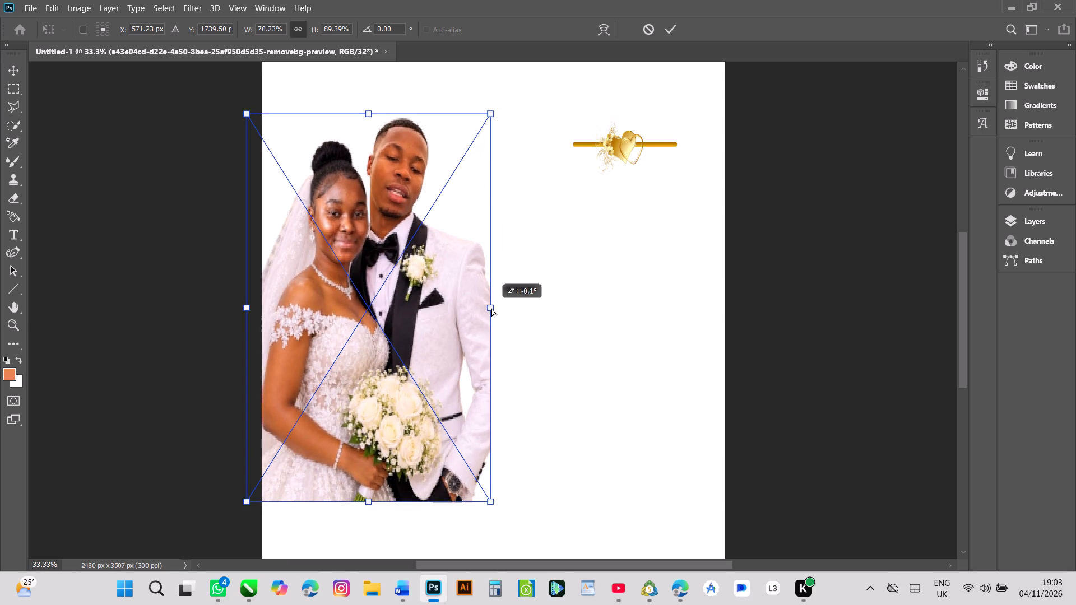
{"action": "left_click_drag", "start_coordinate": [491, 309], "coordinate": [491, 314], "text": "ctrl"}
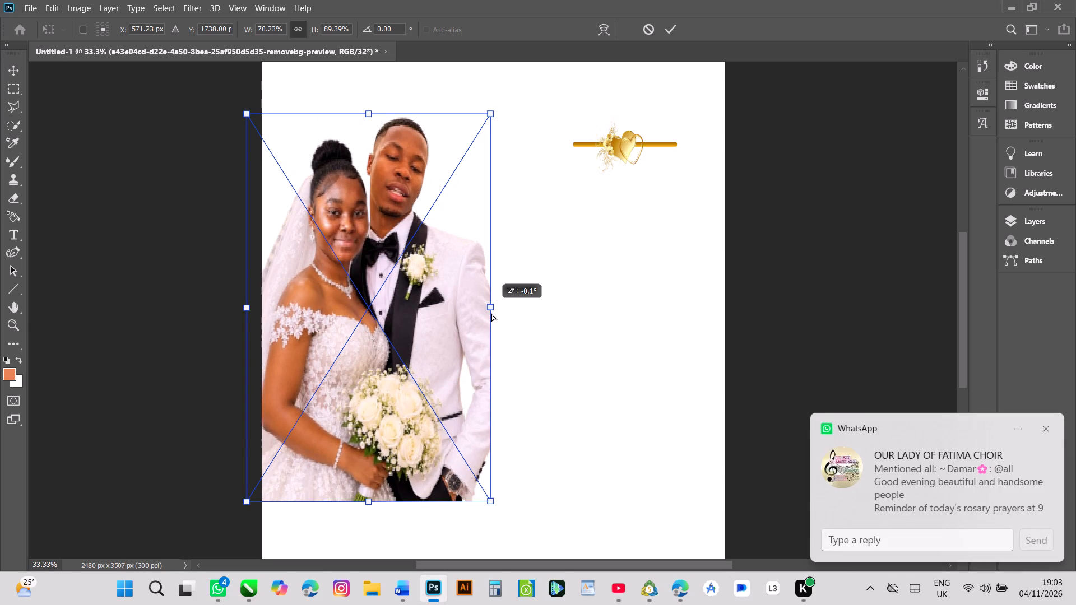
{"action": "left_click_drag", "start_coordinate": [491, 314], "coordinate": [491, 309], "text": "ctrl"}
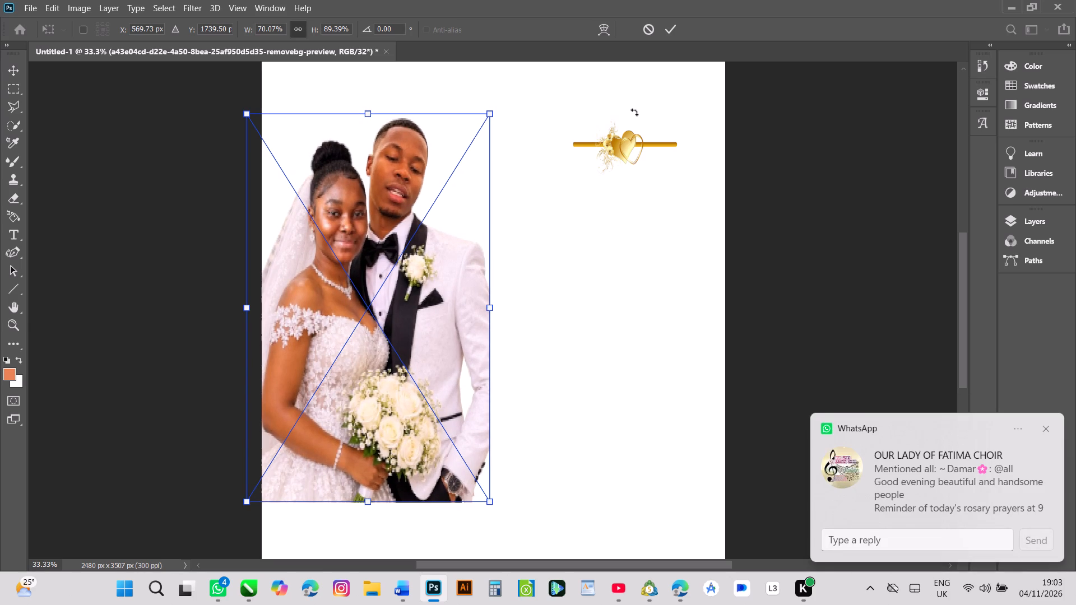
{"action": "left_click", "coordinate": [673, 31]}
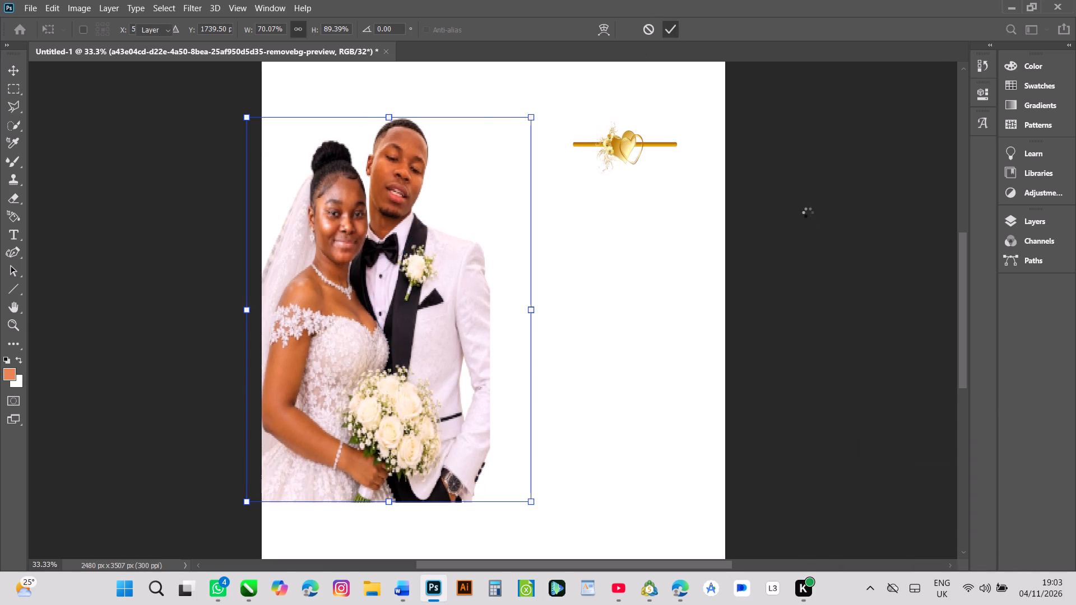
{"action": "left_click", "coordinate": [778, 252]}
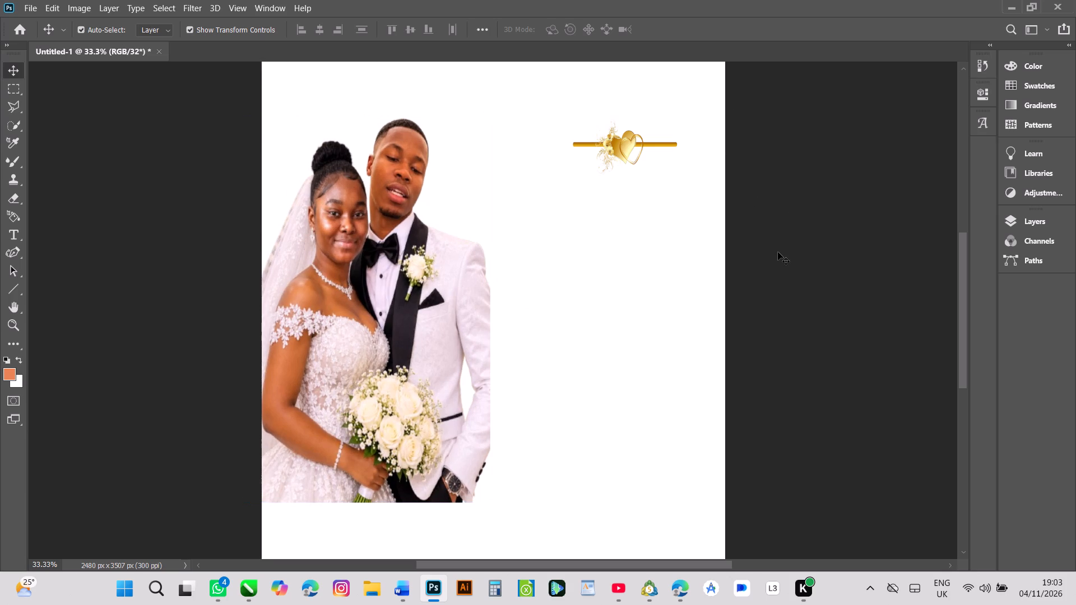
Activate the Type tool and open its font style and font family lists.
{"action": "key", "text": "ctrl+minus"}
{"action": "key", "text": "ctrl+minus"}
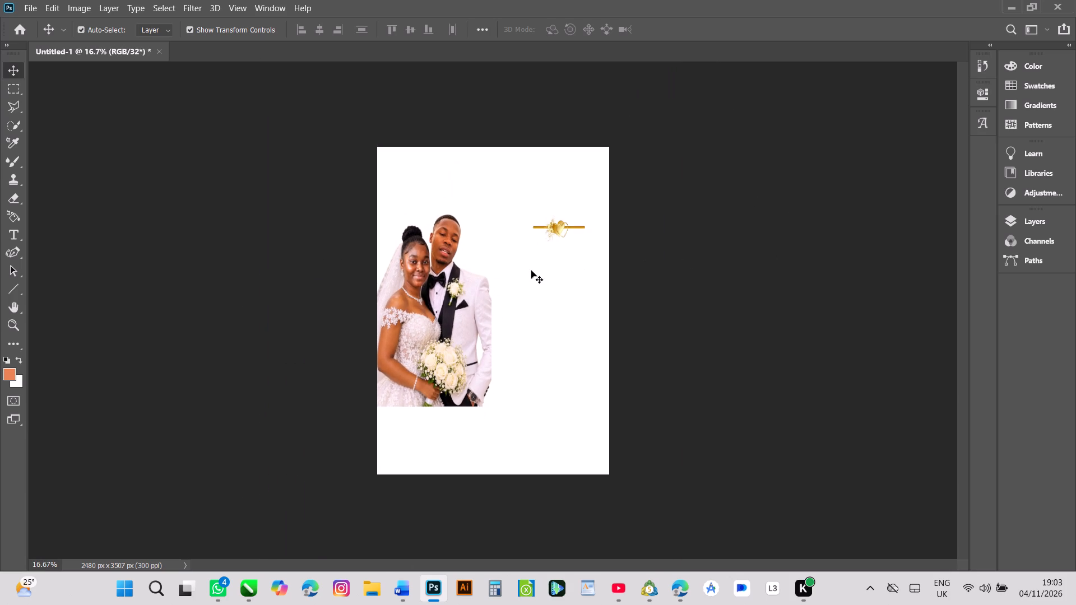
{"action": "left_click", "coordinate": [11, 238]}
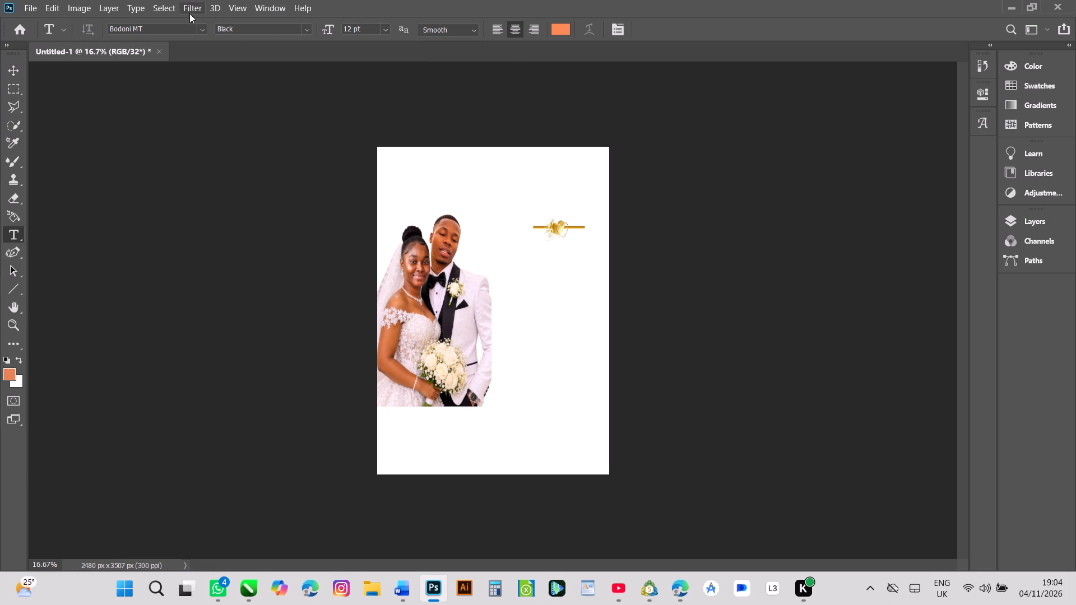
{"action": "left_click", "coordinate": [305, 31]}
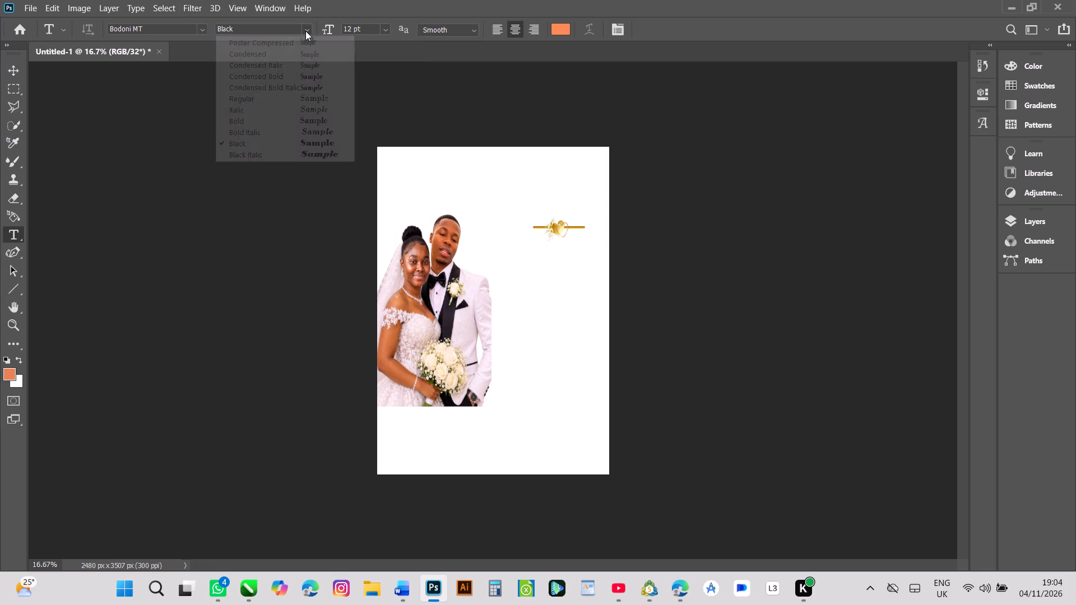
{"action": "left_click", "coordinate": [305, 31]}
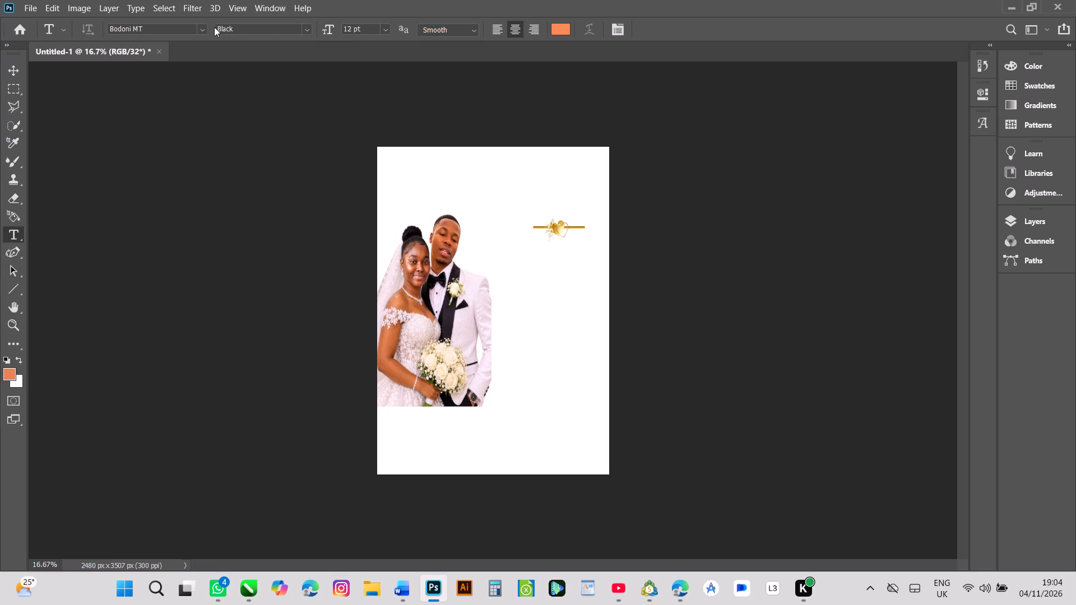
{"action": "left_click", "coordinate": [198, 33]}
{"action": "left_click", "coordinate": [206, 31]}
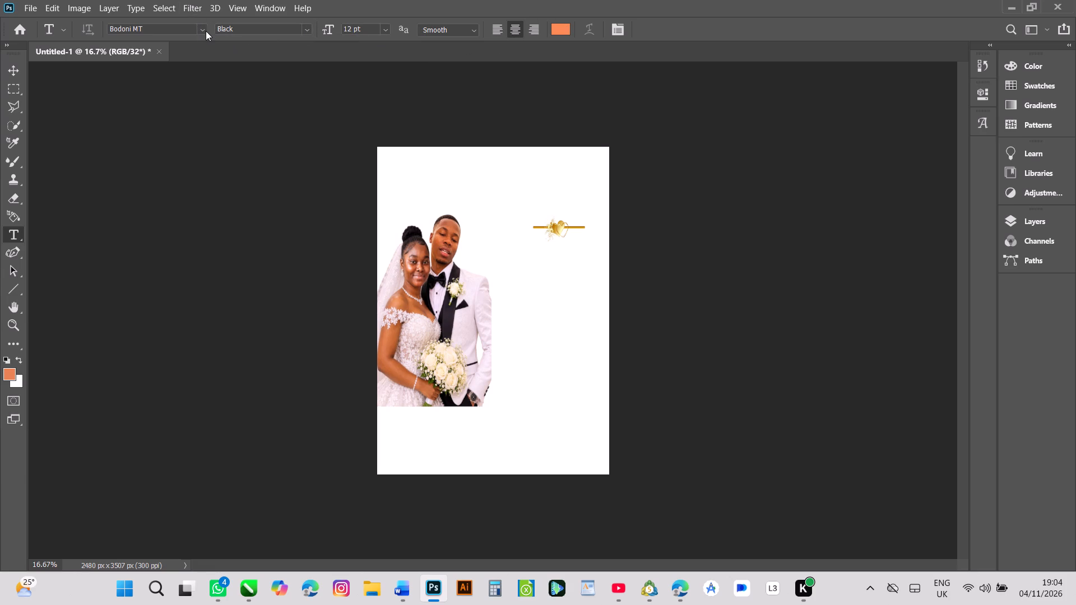
{"action": "left_click", "coordinate": [203, 28]}
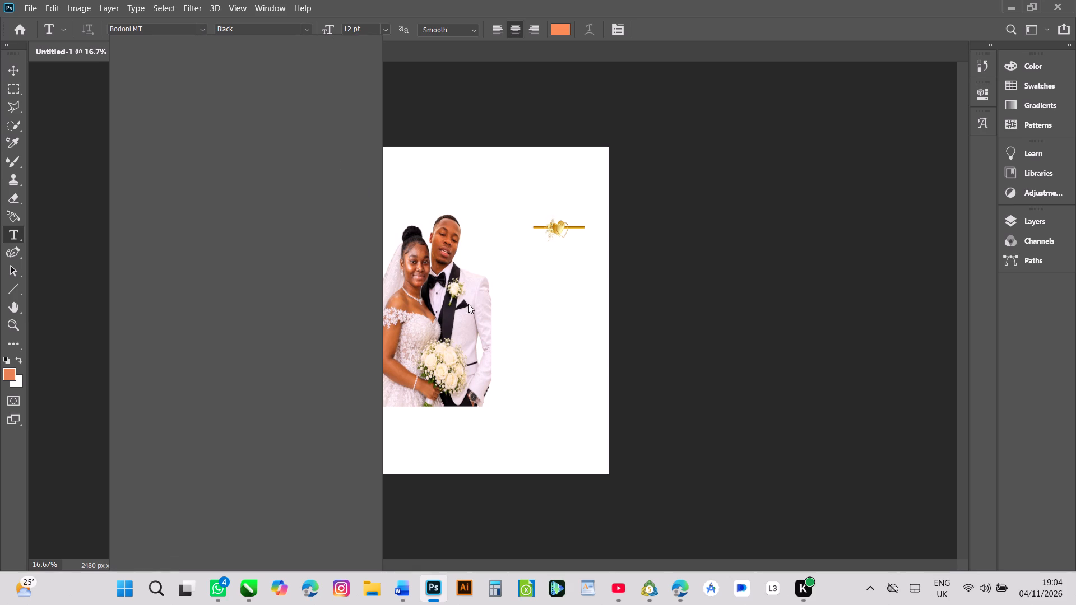
Switch to CorelDRAW and copy the opening text "Together with their families you are invited to the wedding of".
{"action": "left_click", "coordinate": [248, 578]}
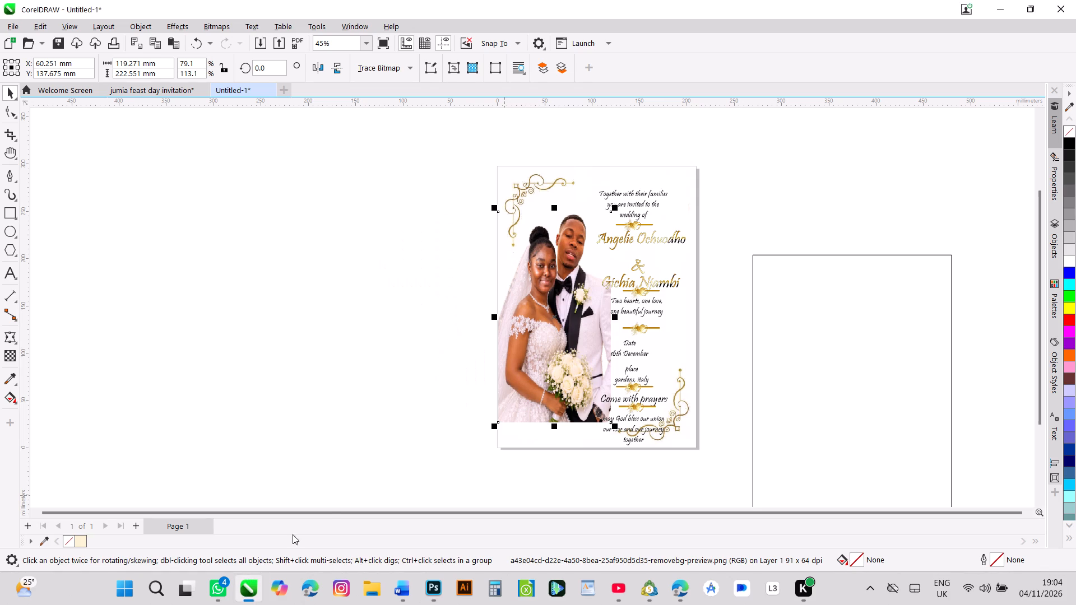
{"action": "double_click", "coordinate": [648, 205]}
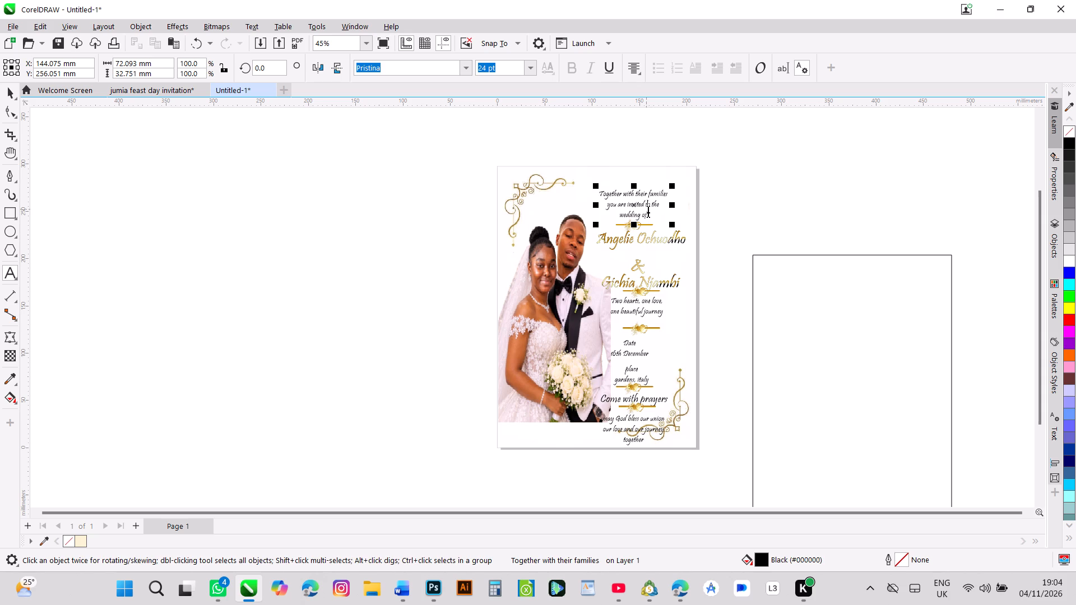
{"action": "left_click_drag", "start_coordinate": [649, 212], "coordinate": [606, 194]}
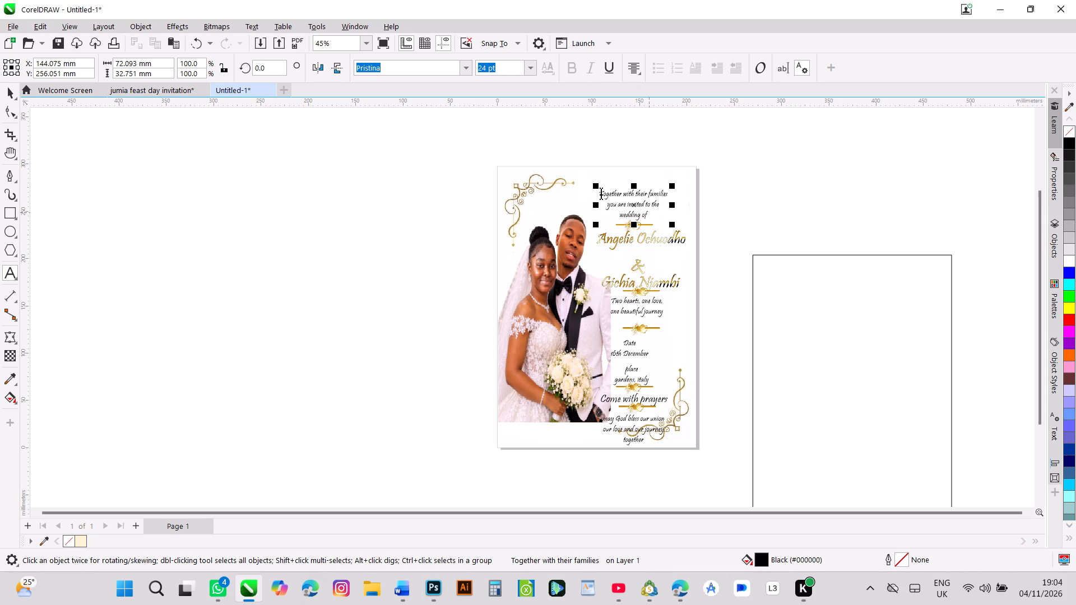
{"action": "left_click", "coordinate": [601, 192]}
{"action": "left_click_drag", "start_coordinate": [600, 192], "coordinate": [650, 224]}
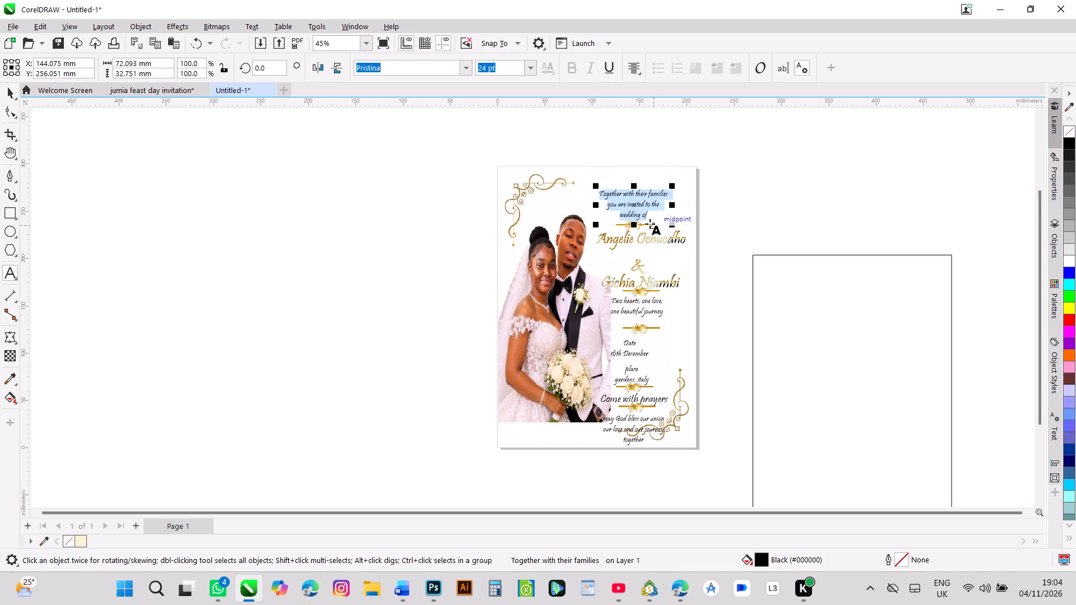
{"action": "key", "text": "ctrl+c"}
Switch back to Photoshop and set the type font to Pristina.
{"action": "left_click", "coordinate": [433, 593]}
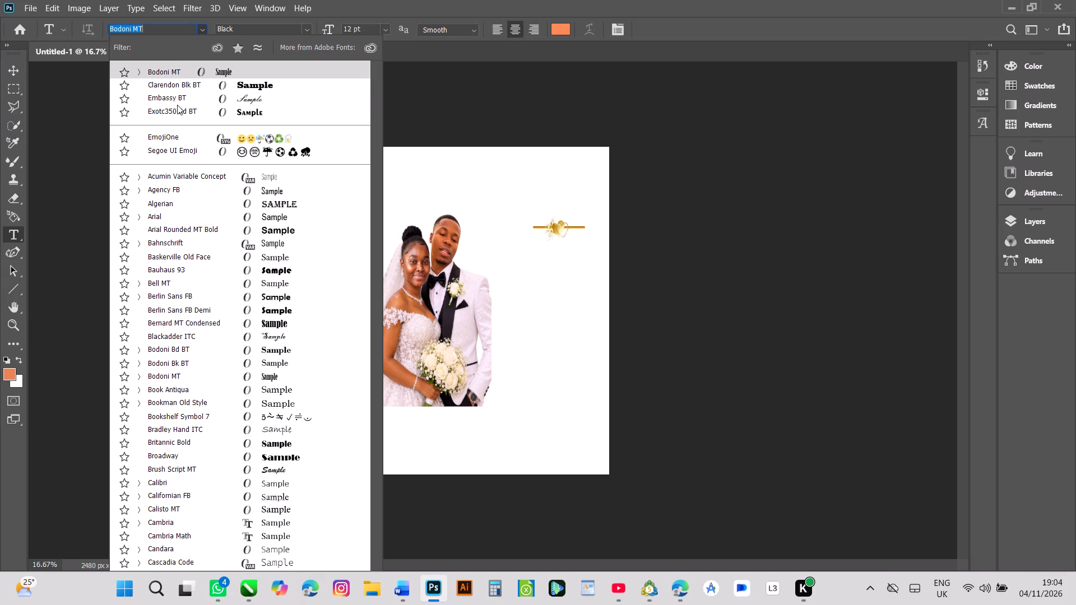
{"action": "key", "text": "BackSpace"}
{"action": "type", "text": "pri"}
{"action": "type", "text": "stina"}
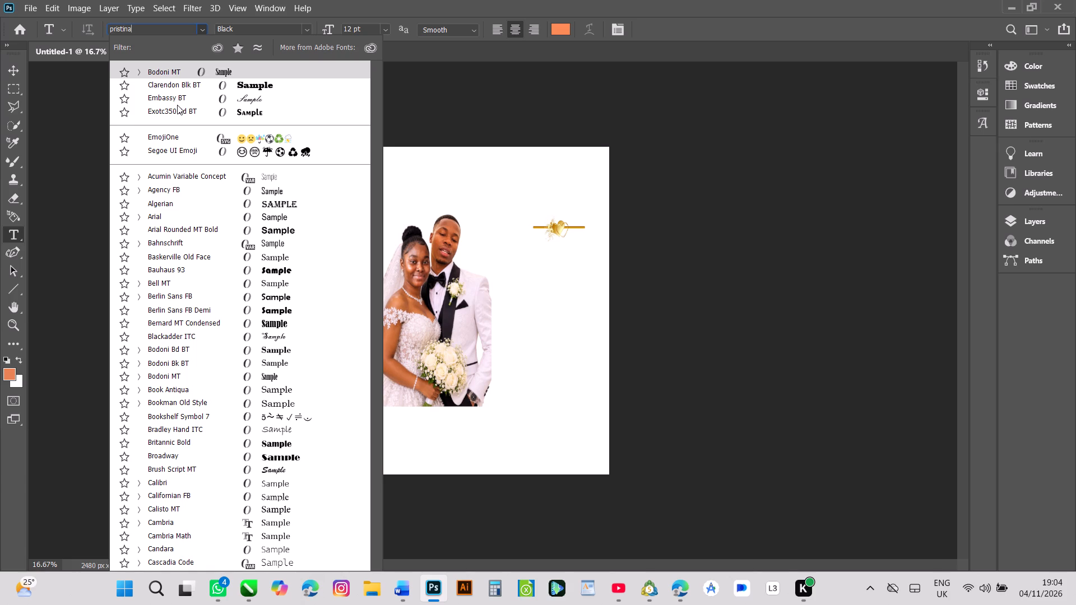
{"action": "key", "text": "Return"}
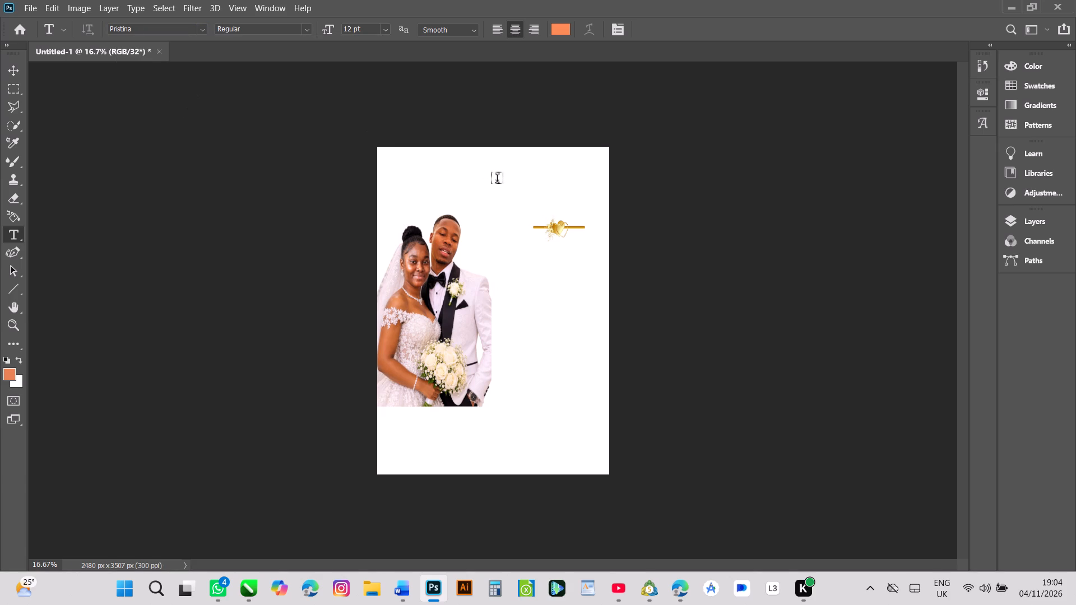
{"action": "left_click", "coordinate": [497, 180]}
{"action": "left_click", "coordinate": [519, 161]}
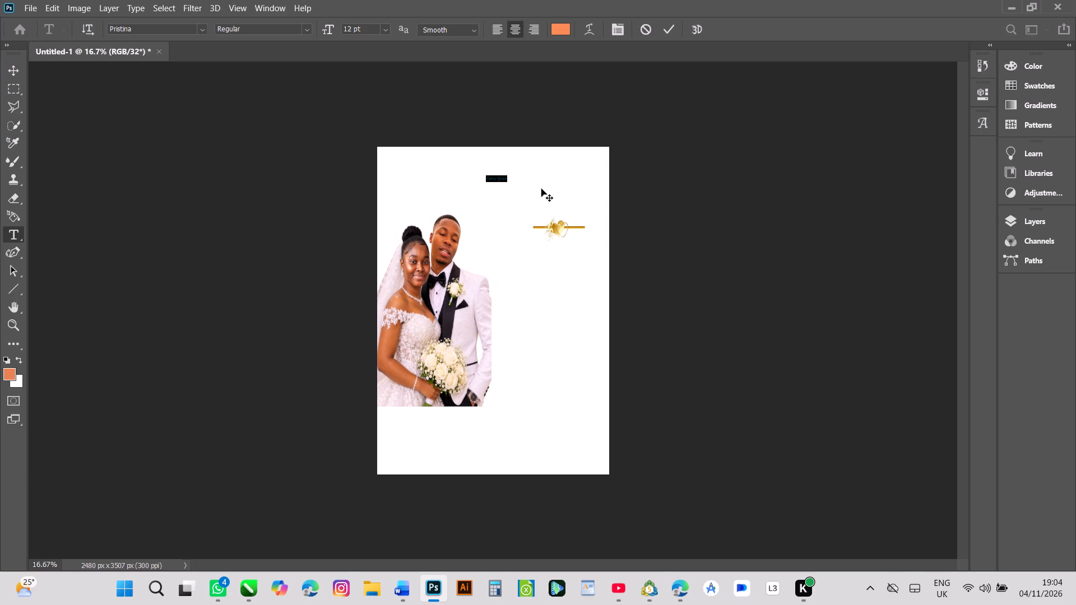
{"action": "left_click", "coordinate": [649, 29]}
Paste the copied opening text as horizontal type near the top of the page, above the gold heart divider.
{"action": "left_click", "coordinate": [12, 231]}
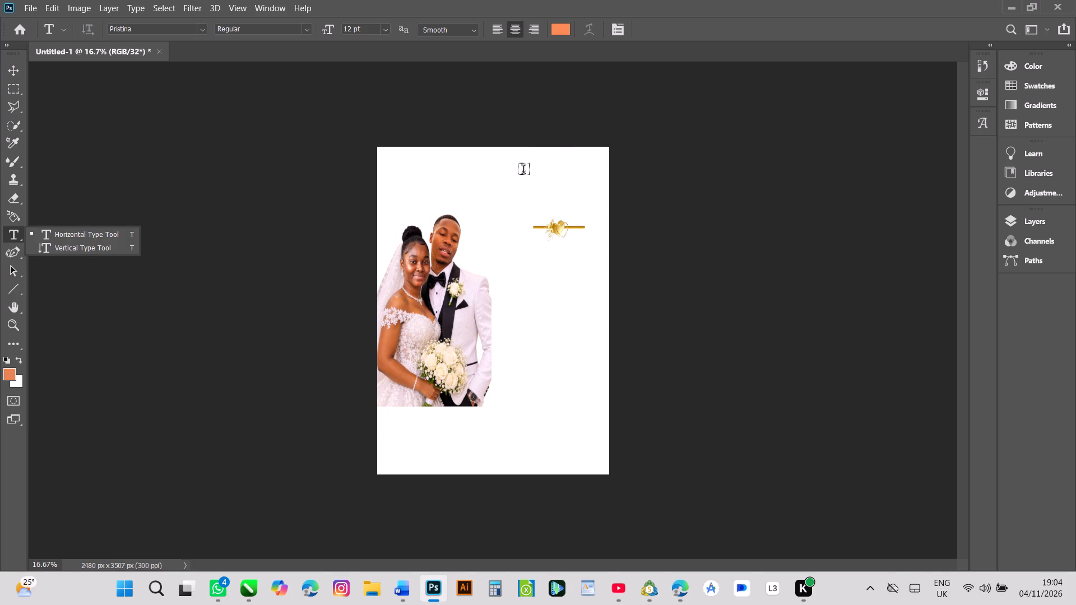
{"action": "left_click", "coordinate": [520, 171]}
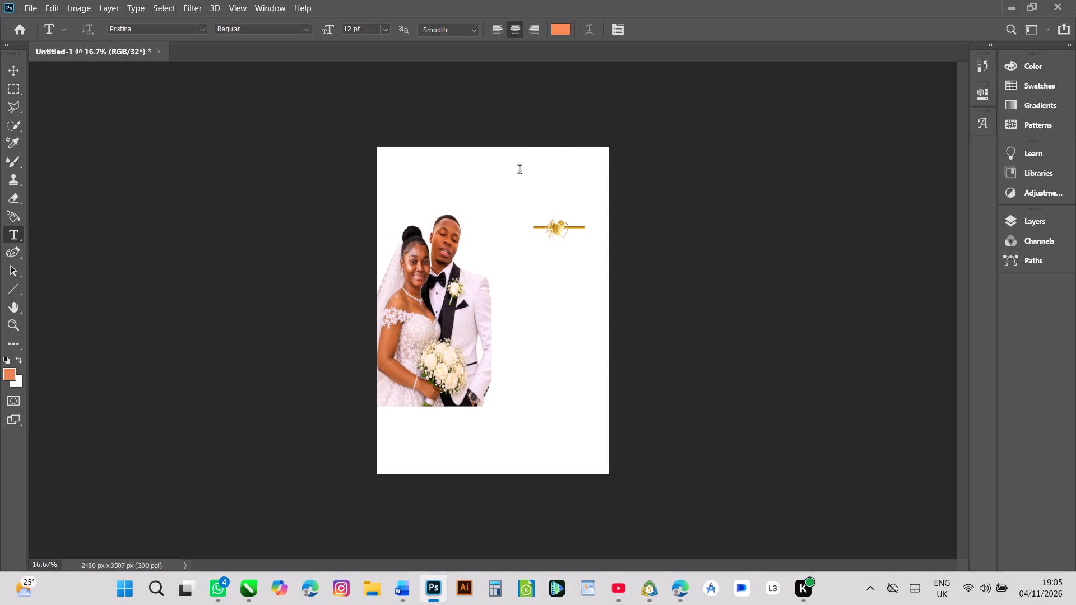
{"action": "key", "text": "ctrl+v"}
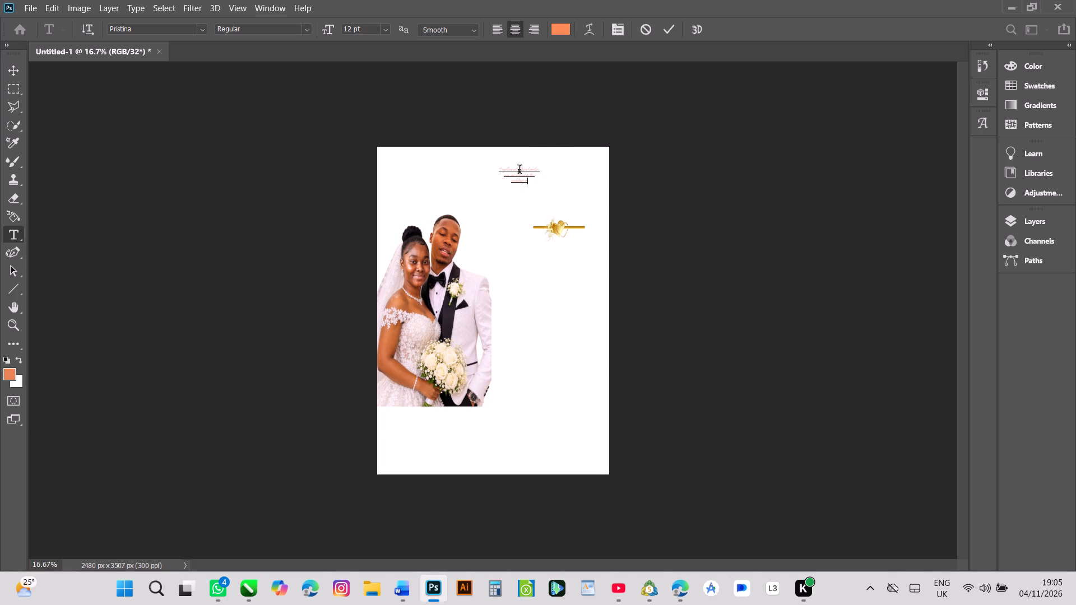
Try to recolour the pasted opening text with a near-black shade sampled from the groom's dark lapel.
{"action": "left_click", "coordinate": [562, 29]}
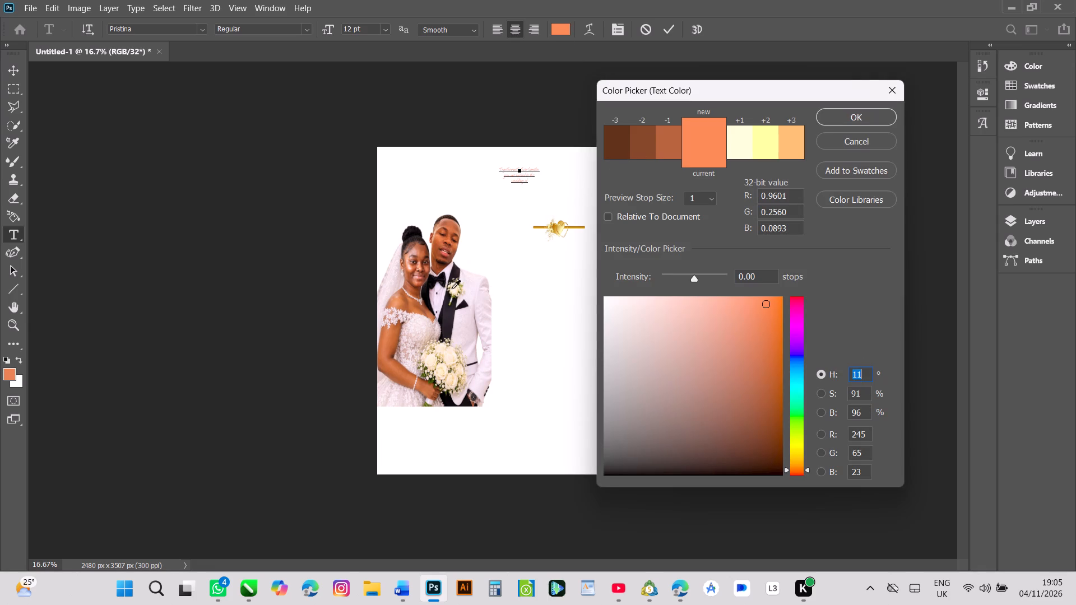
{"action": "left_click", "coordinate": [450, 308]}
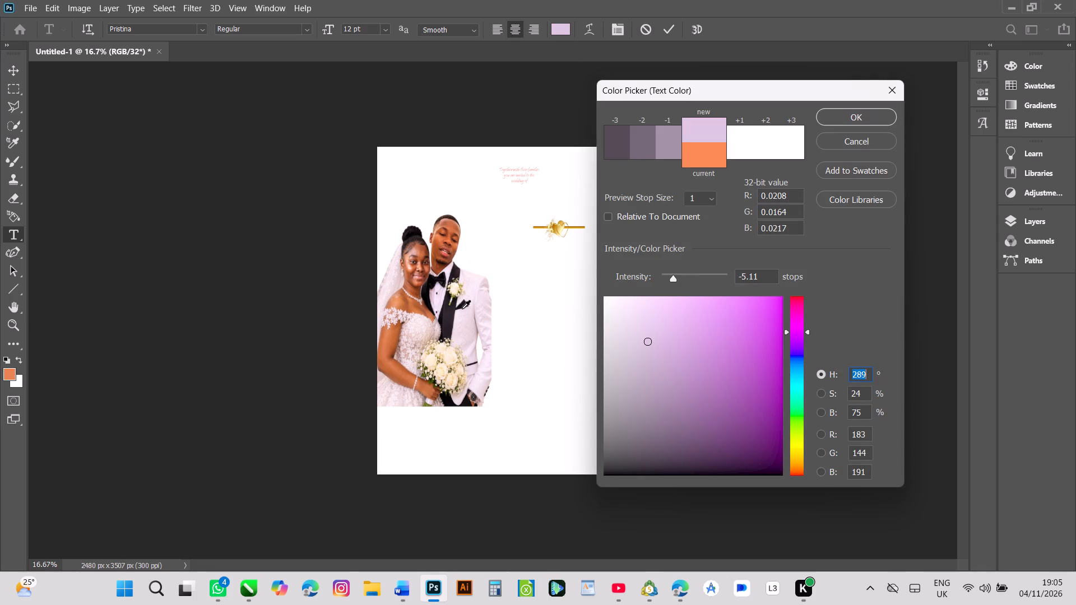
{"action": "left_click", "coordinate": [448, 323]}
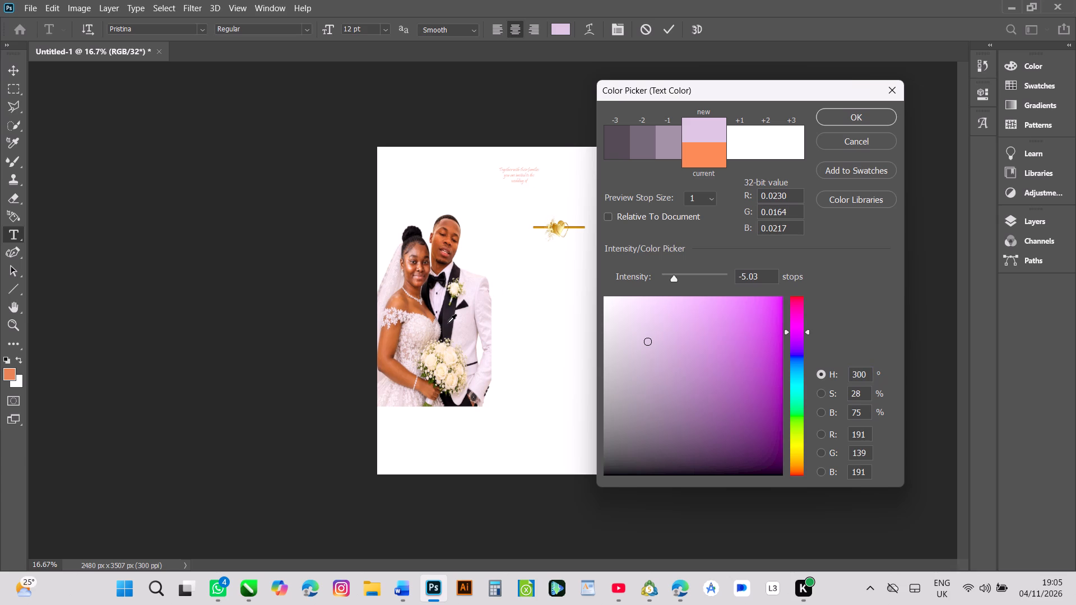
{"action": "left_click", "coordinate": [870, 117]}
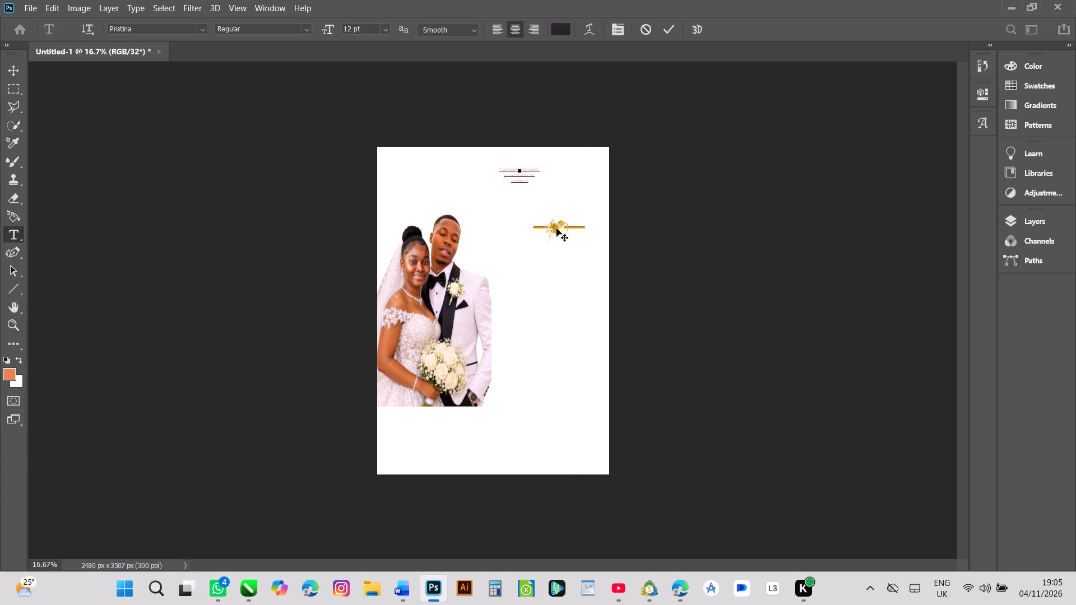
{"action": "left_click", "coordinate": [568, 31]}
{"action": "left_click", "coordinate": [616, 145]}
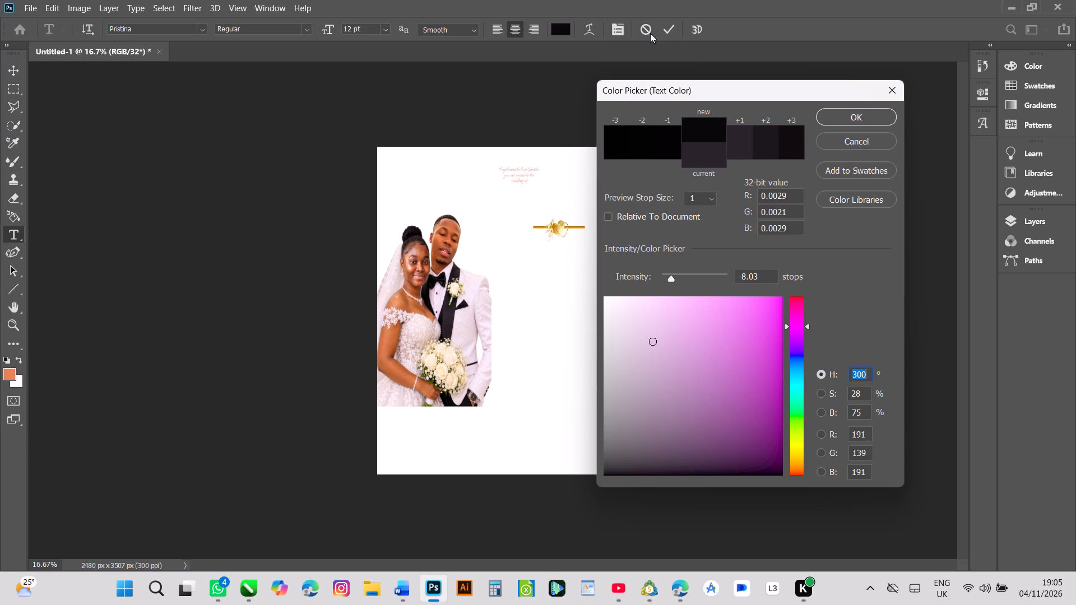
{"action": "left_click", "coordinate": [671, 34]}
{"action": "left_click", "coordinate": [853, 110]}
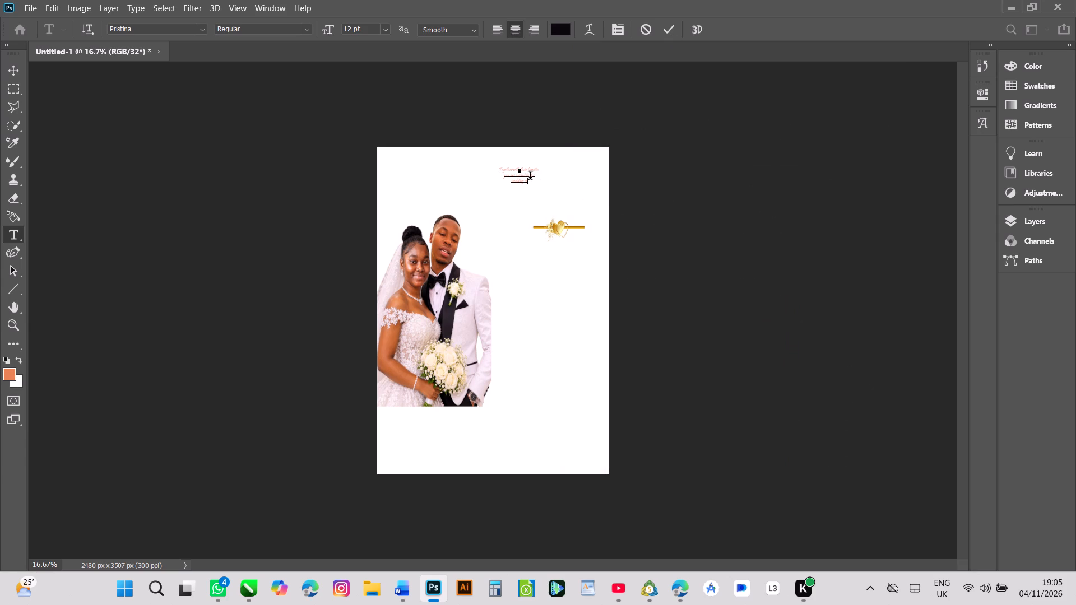
Select all three lines of the opening text, set their colour to black (RGB 0, 0, 0), and commit the text.
{"action": "left_click_drag", "start_coordinate": [528, 184], "coordinate": [493, 161]}
{"action": "left_click", "coordinate": [562, 31]}
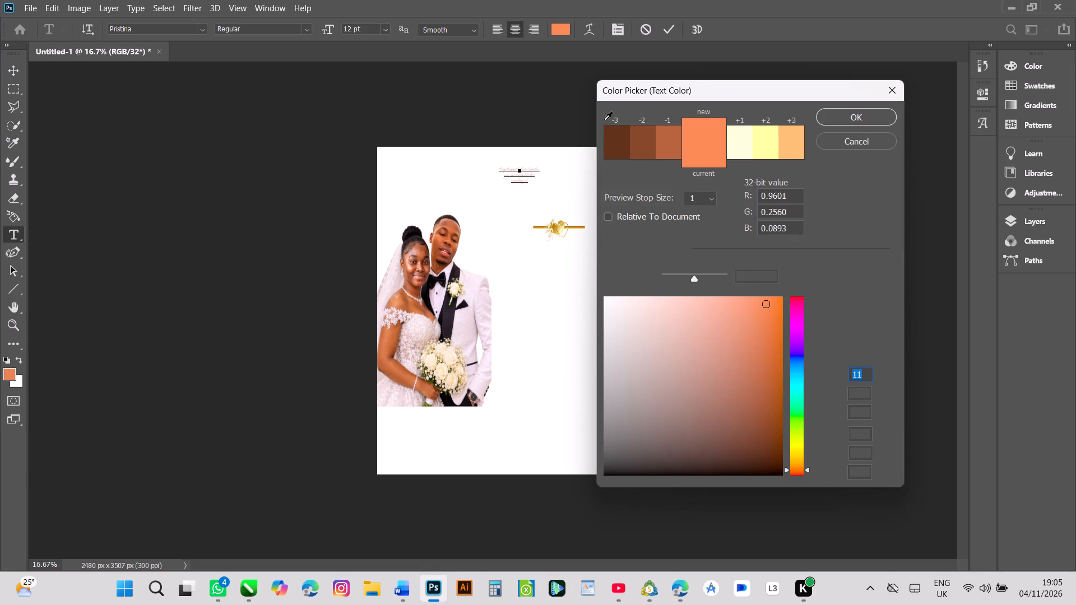
{"action": "left_click", "coordinate": [448, 317]}
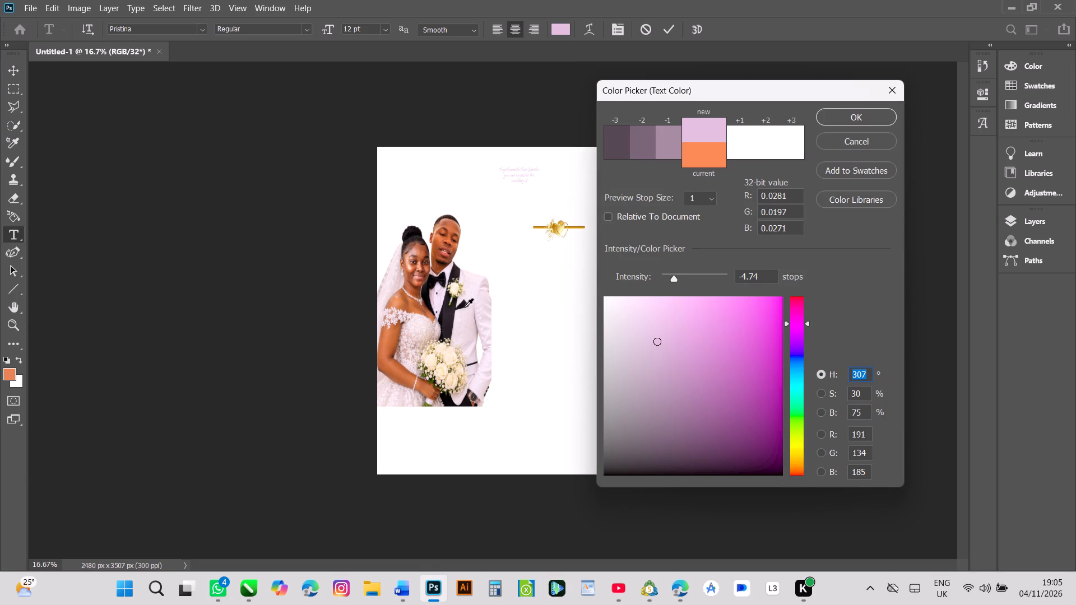
{"action": "left_click", "coordinate": [460, 304]}
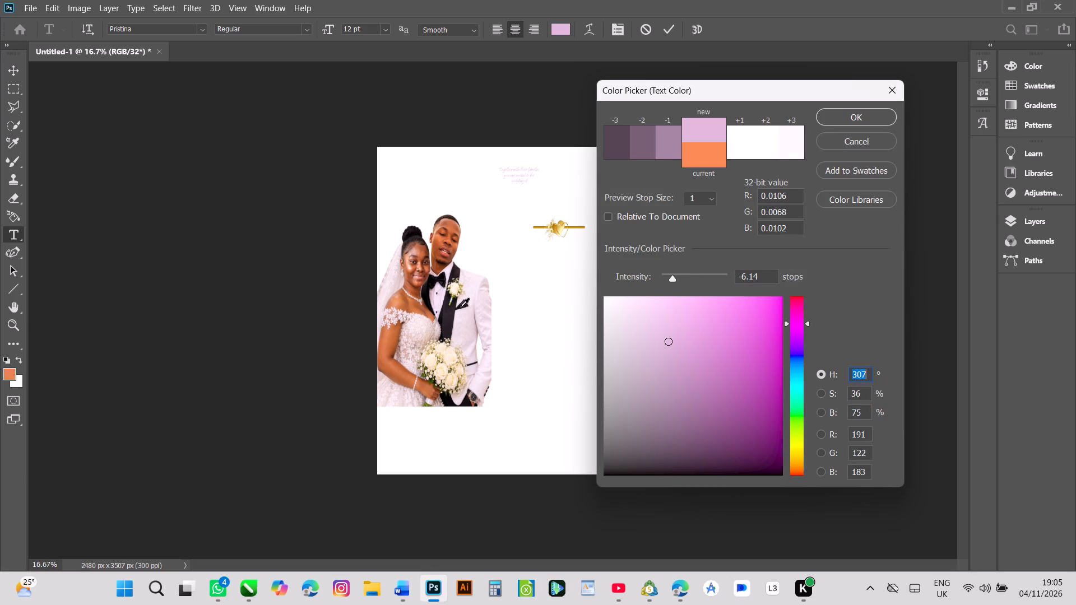
{"action": "left_click", "coordinate": [607, 474]}
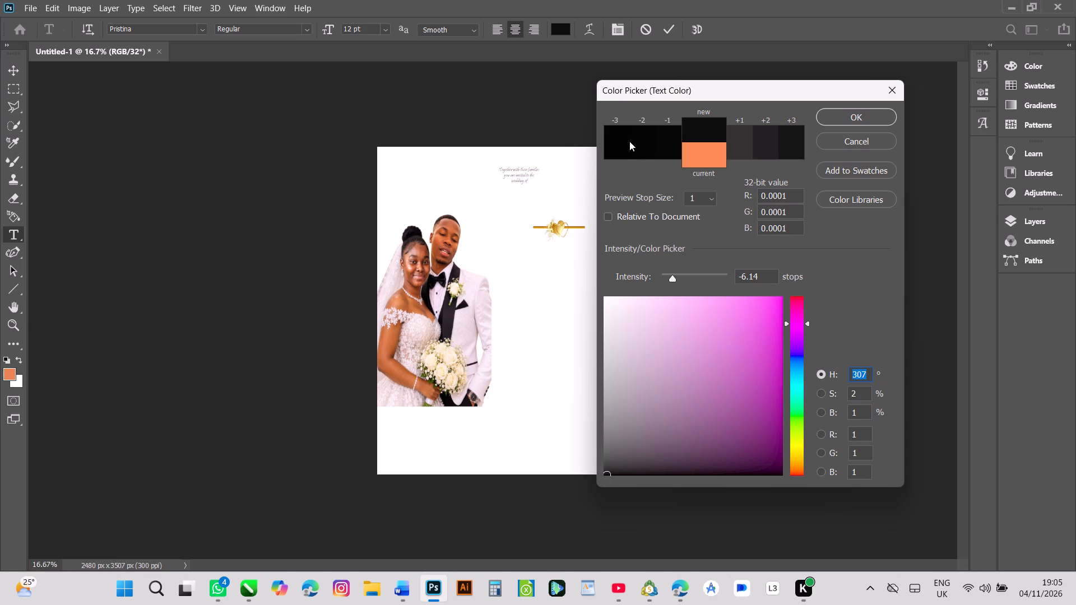
{"action": "left_click", "coordinate": [613, 145]}
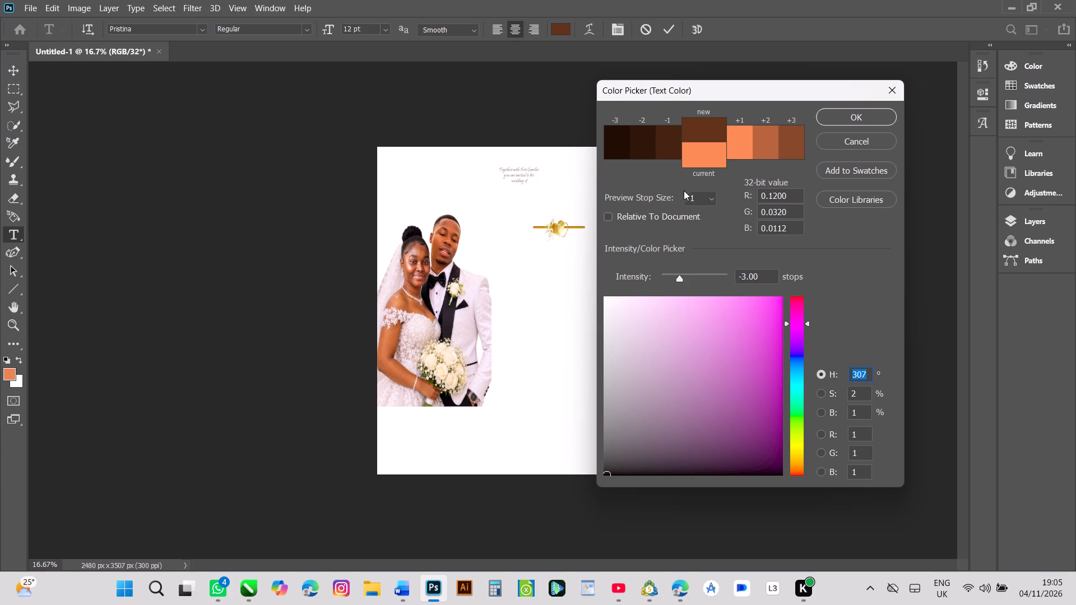
{"action": "left_click", "coordinate": [606, 475]}
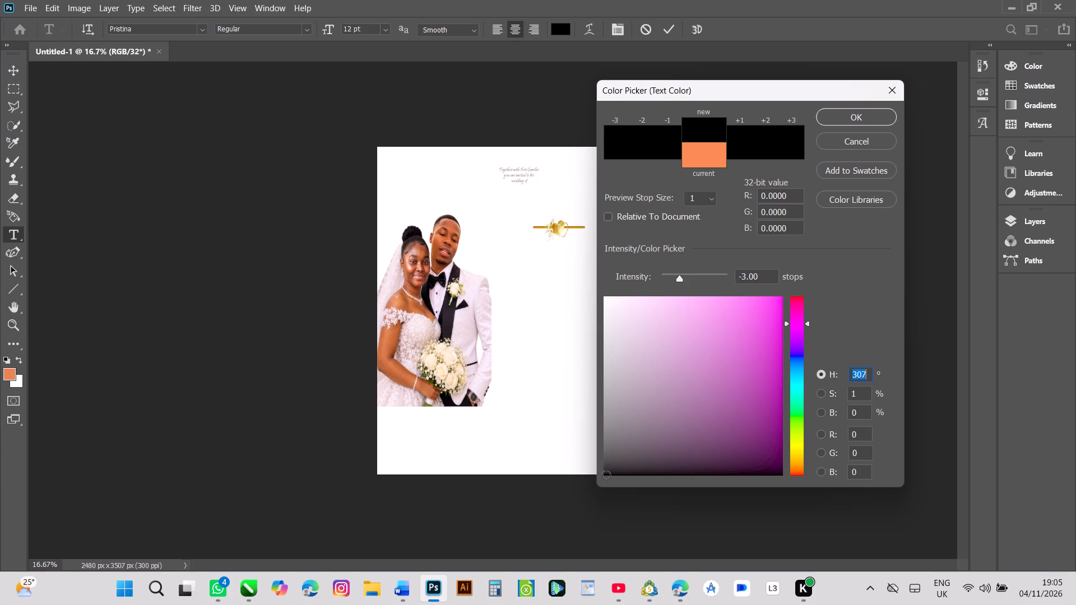
{"action": "left_click", "coordinate": [846, 121]}
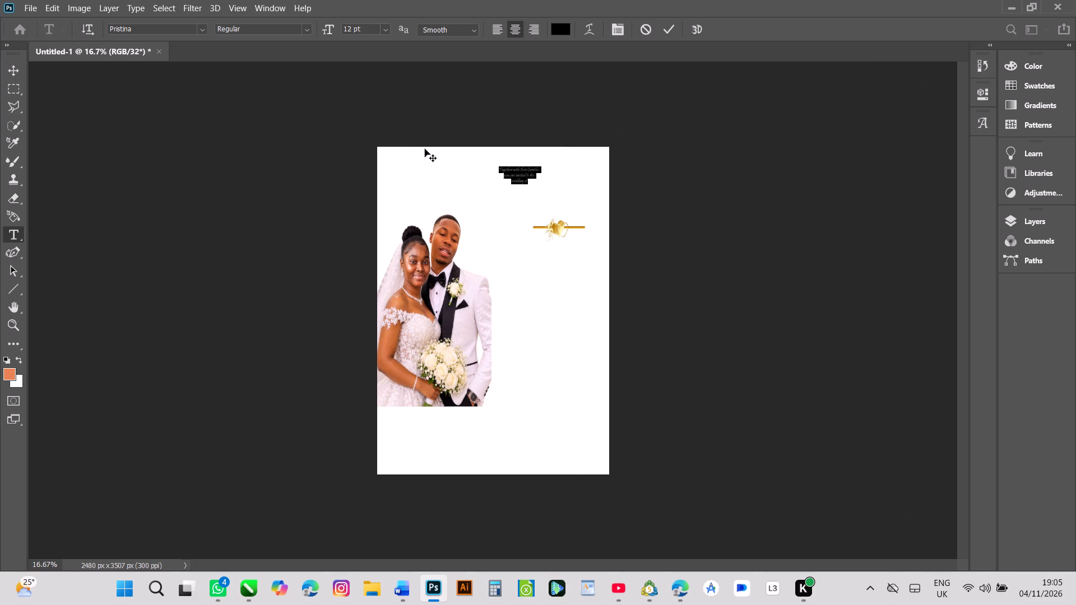
{"action": "left_click", "coordinate": [671, 27]}
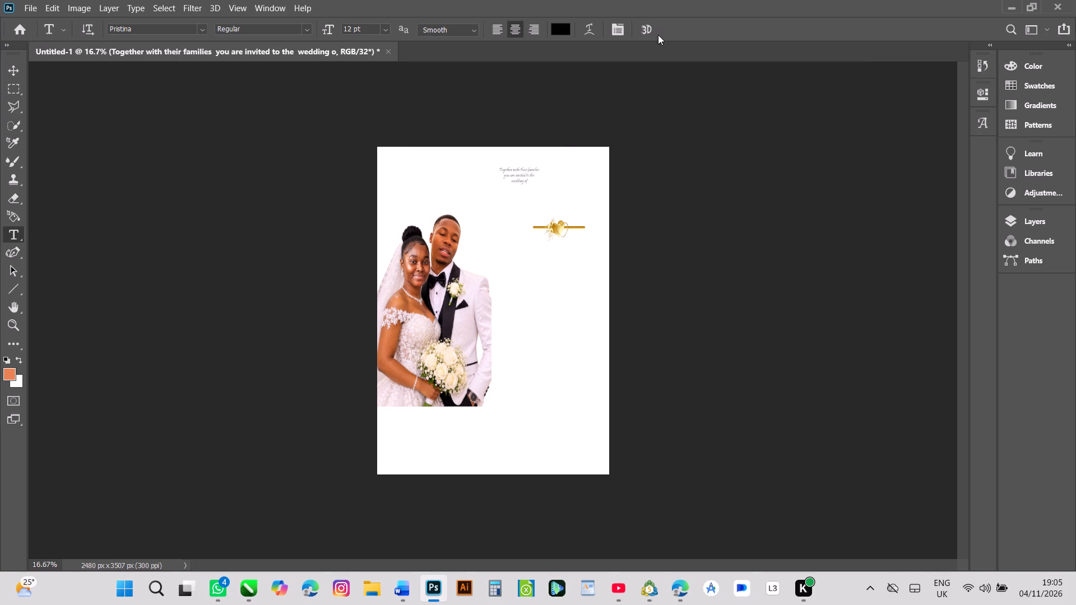
Scale the opening text proportionally to about 182%, keeping its upper-left corner in place above the gold divider.
{"action": "left_click", "coordinate": [15, 71]}
{"action": "left_click_drag", "start_coordinate": [539, 185], "coordinate": [551, 202]}
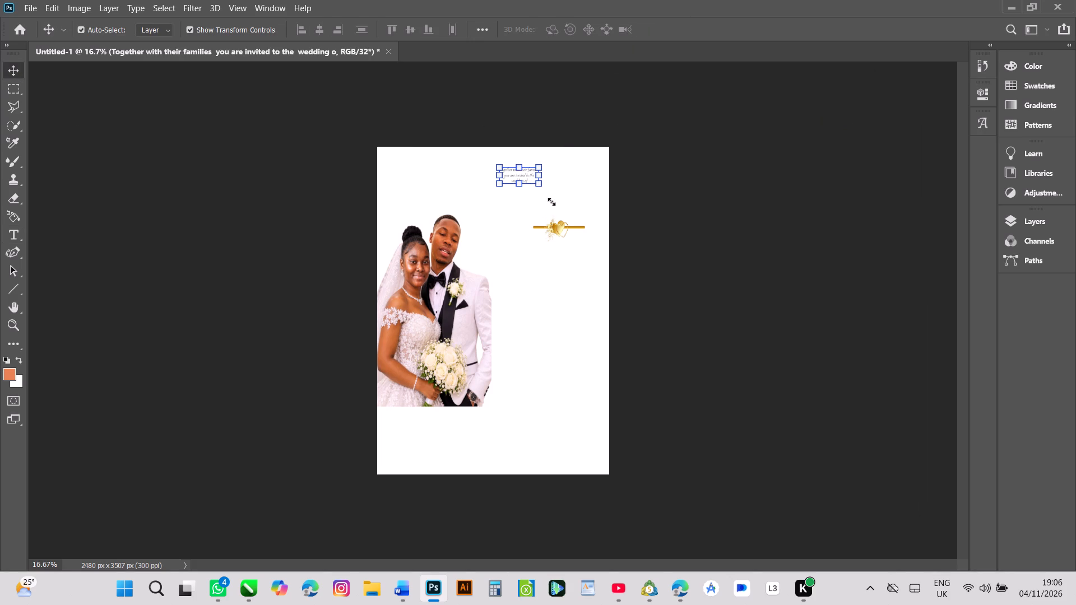
{"action": "left_click_drag", "start_coordinate": [551, 202], "coordinate": [567, 211]}
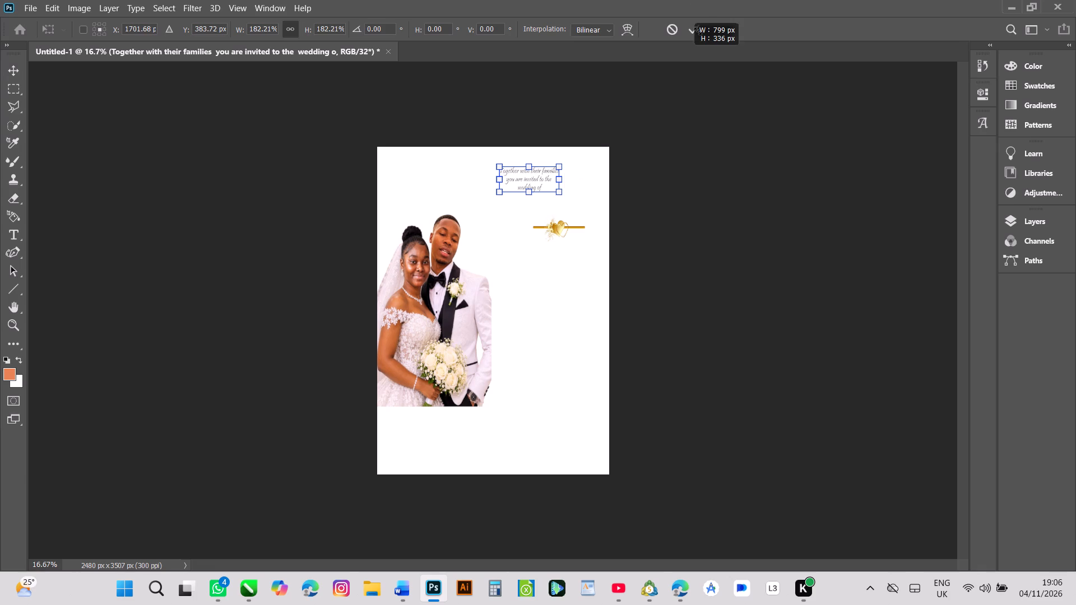
{"action": "left_click", "coordinate": [699, 31]}
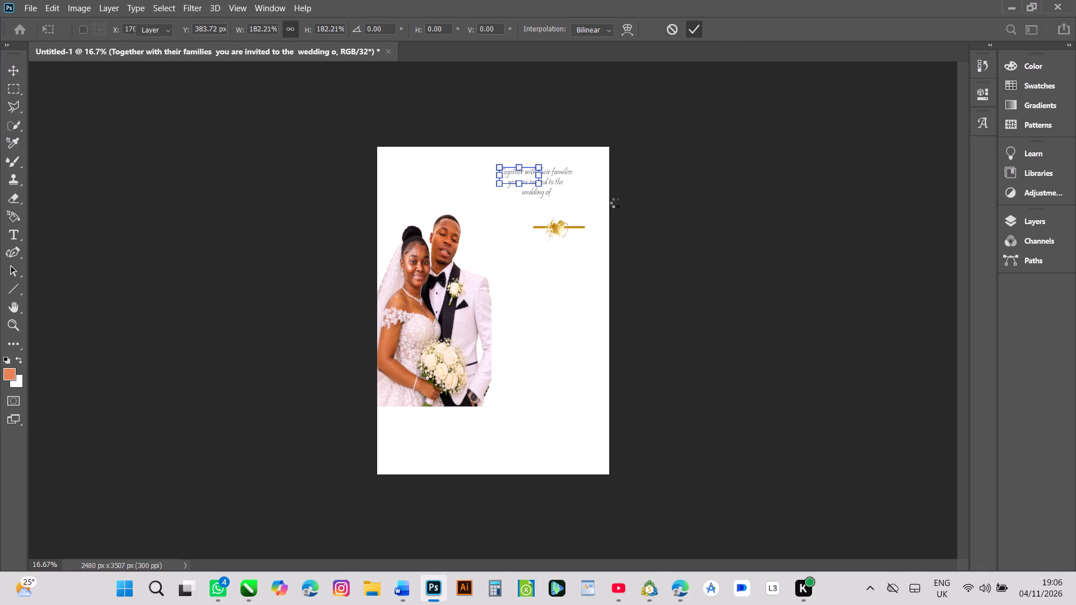
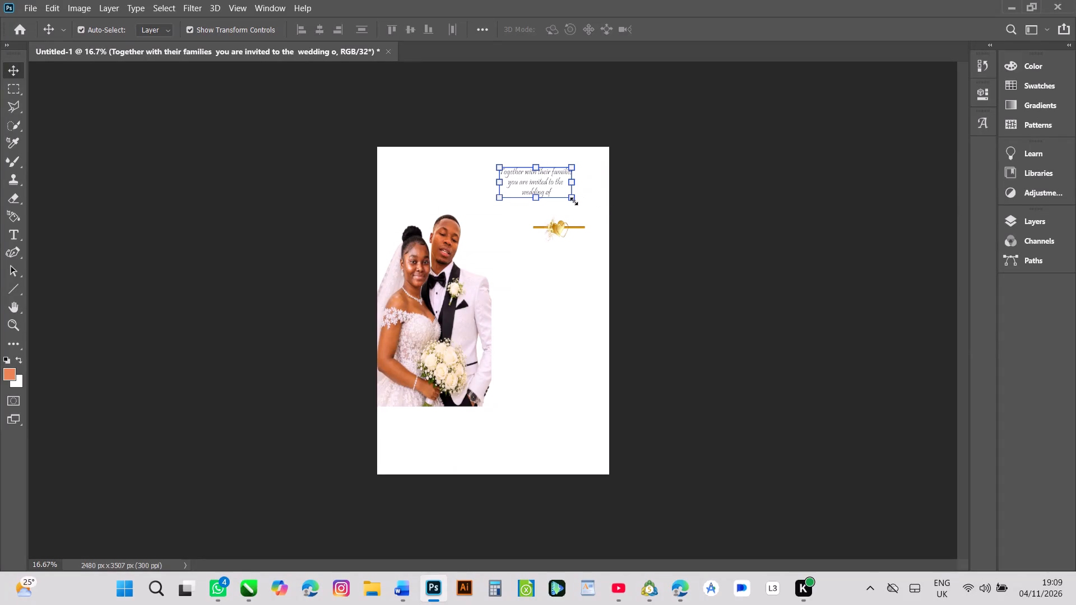
Scale the three-line opening text proportionally to about 116%, keeping its upper-left corner in place, and commit the transform.
{"action": "left_click_drag", "start_coordinate": [574, 201], "coordinate": [579, 208]}
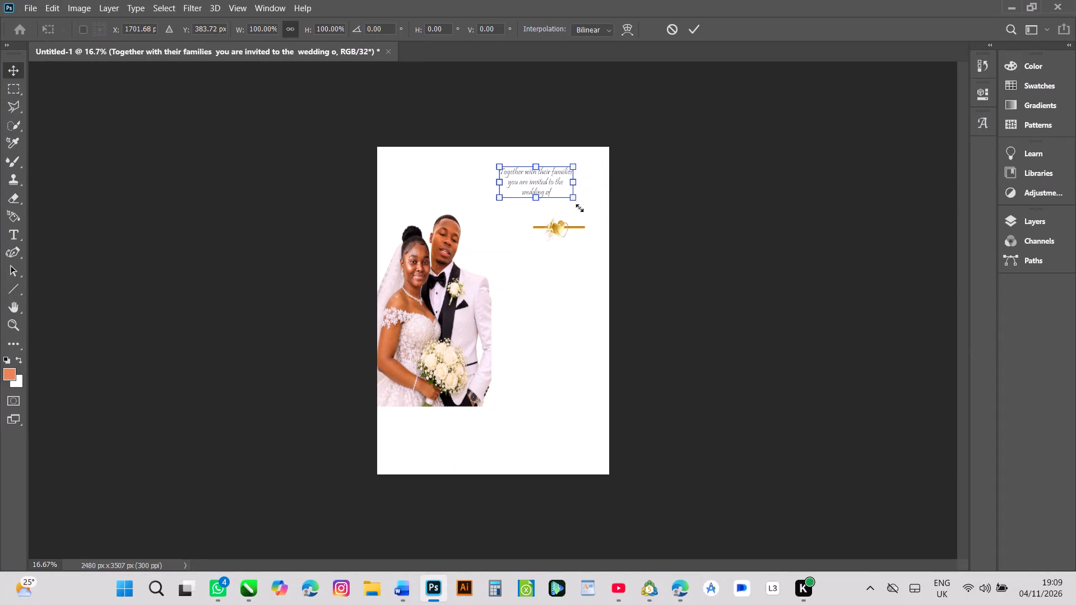
{"action": "left_click_drag", "start_coordinate": [579, 208], "coordinate": [583, 213]}
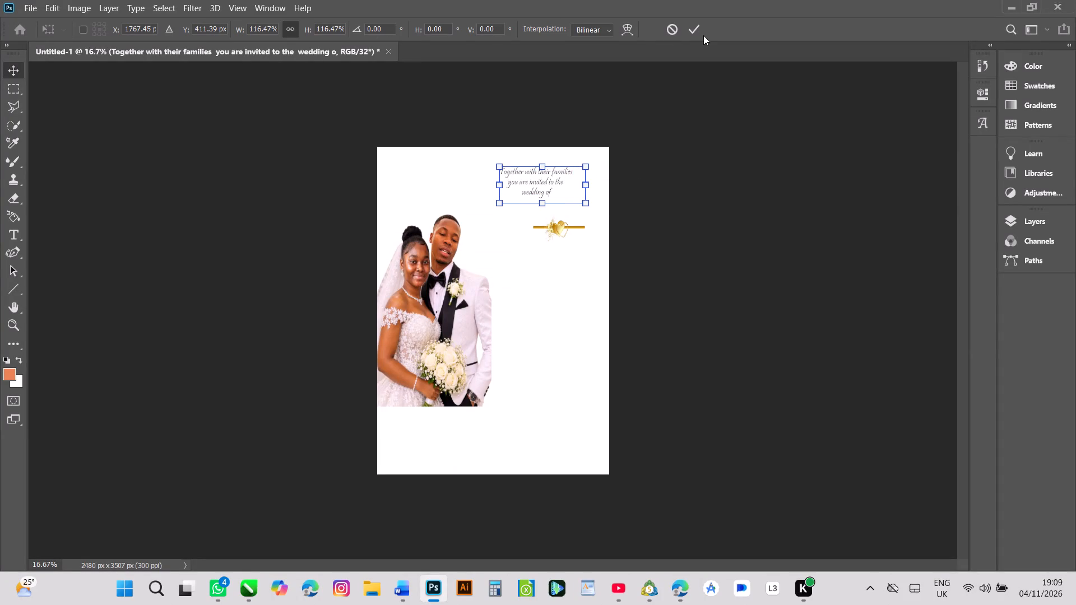
{"action": "left_click", "coordinate": [694, 30]}
{"action": "left_click", "coordinate": [664, 150]}
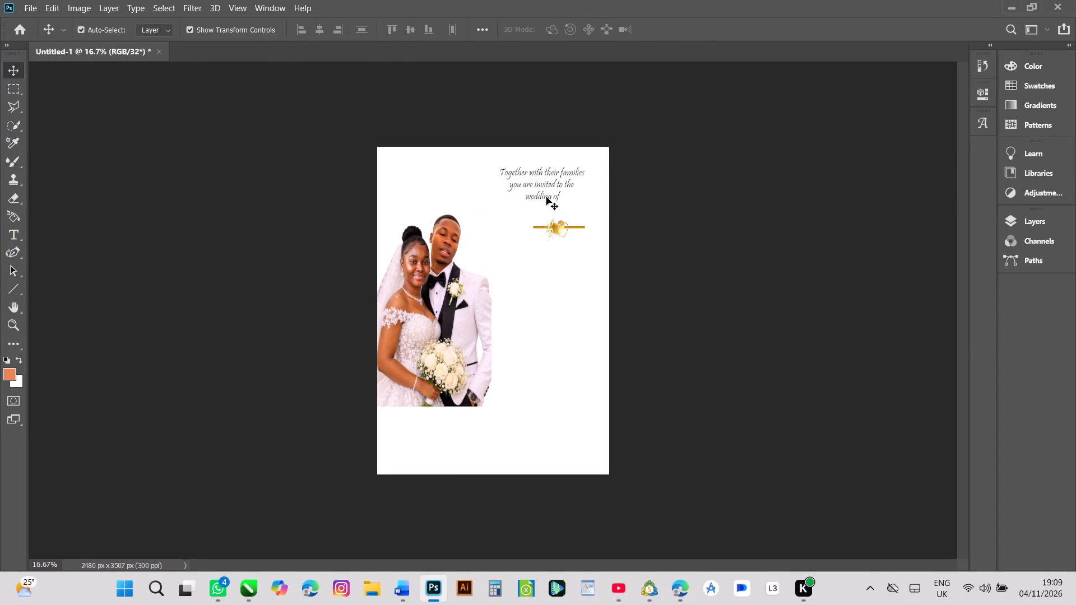
Move the opening text slightly down and to the right so it sits just above the gold heart divider.
{"action": "left_click_drag", "start_coordinate": [546, 197], "coordinate": [553, 208]}
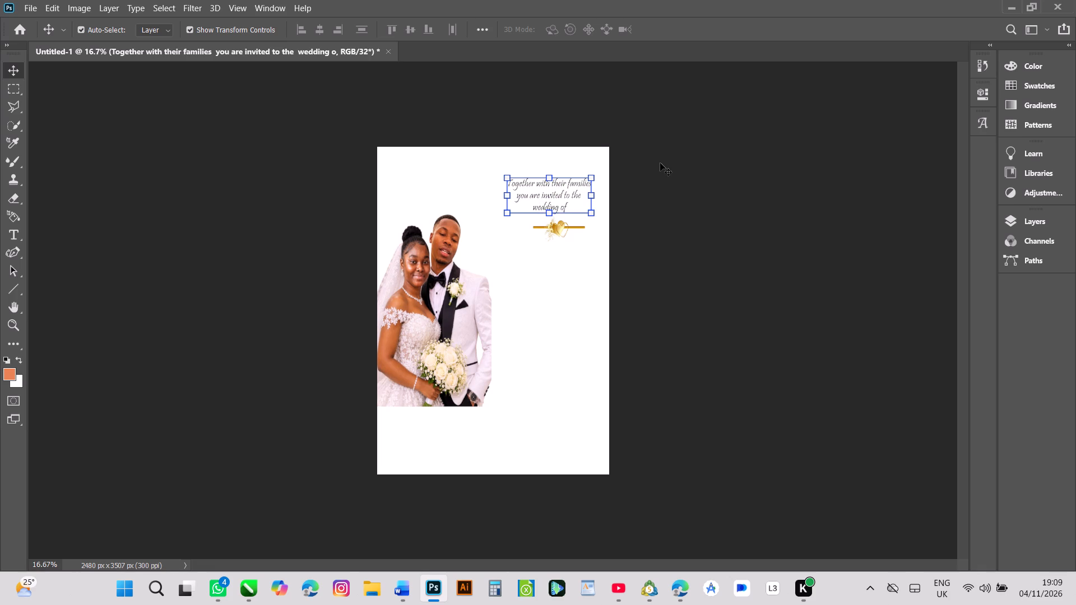
{"action": "left_click", "coordinate": [680, 215]}
Move the gold heart divider about 104 px left and 44 px up, centring it beneath the opening text.
{"action": "left_click_drag", "start_coordinate": [568, 229], "coordinate": [567, 229]}
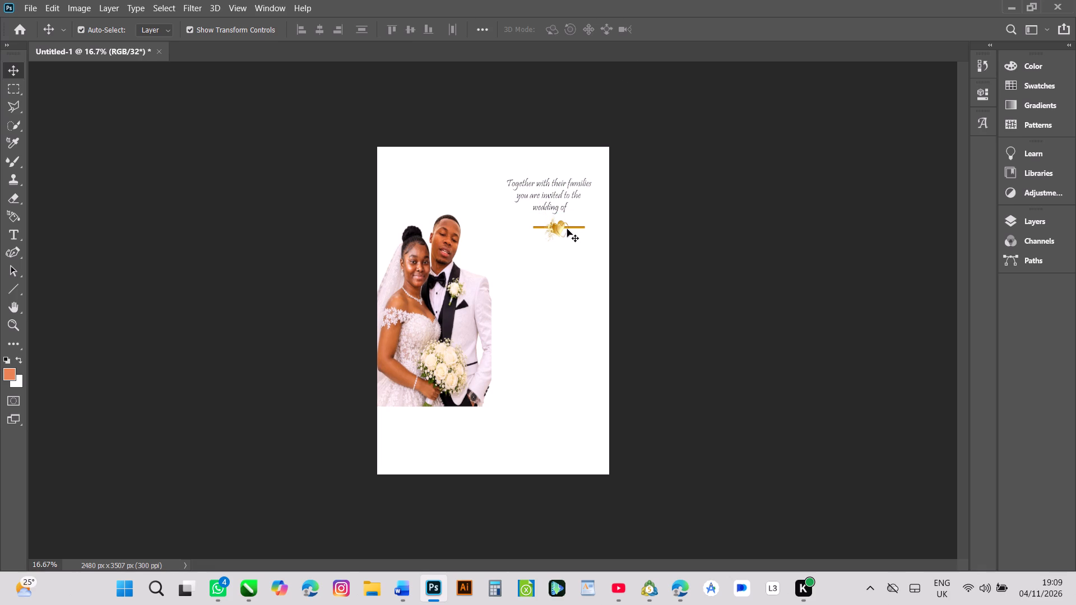
{"action": "left_click_drag", "start_coordinate": [567, 229], "coordinate": [559, 222]}
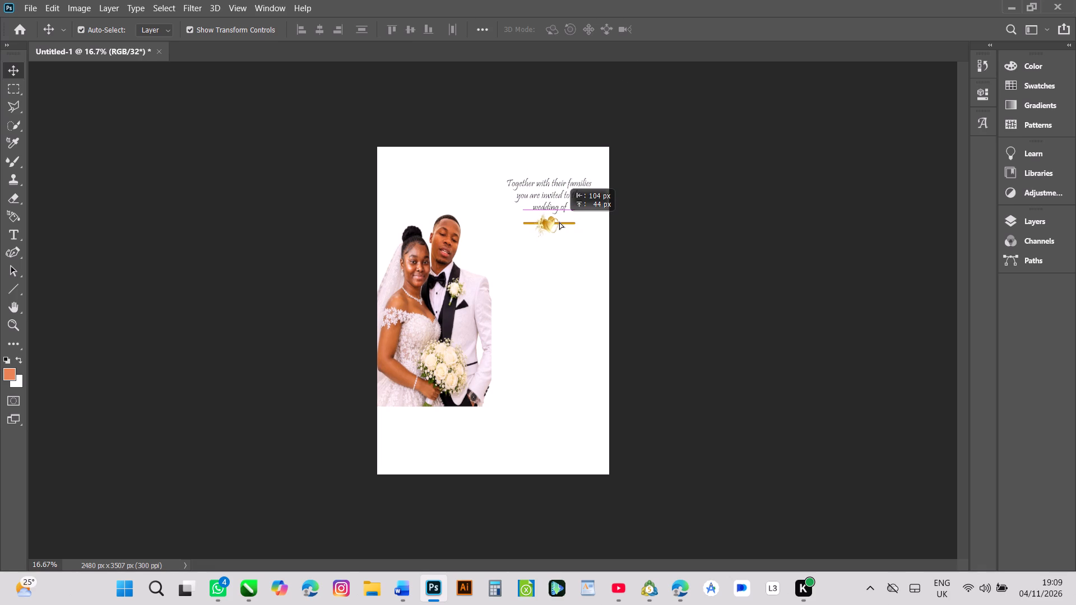
{"action": "left_click_drag", "start_coordinate": [559, 222], "coordinate": [558, 222]}
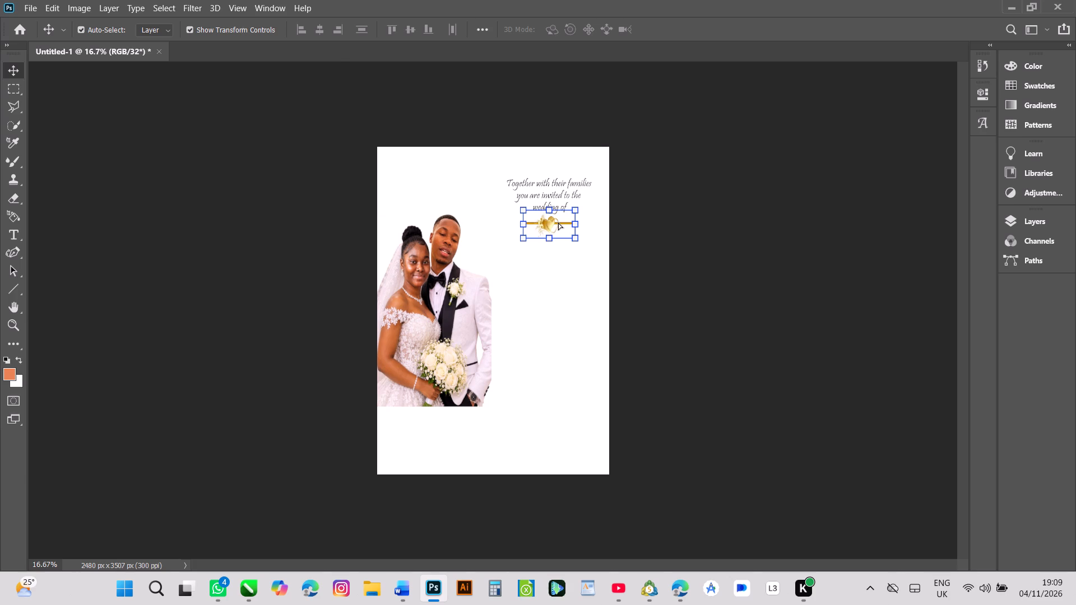
{"action": "left_click", "coordinate": [729, 176]}
Switch to CorelDRAW and copy the full text of the upper gold name line, above the ampersand.
{"action": "left_click", "coordinate": [11, 238]}
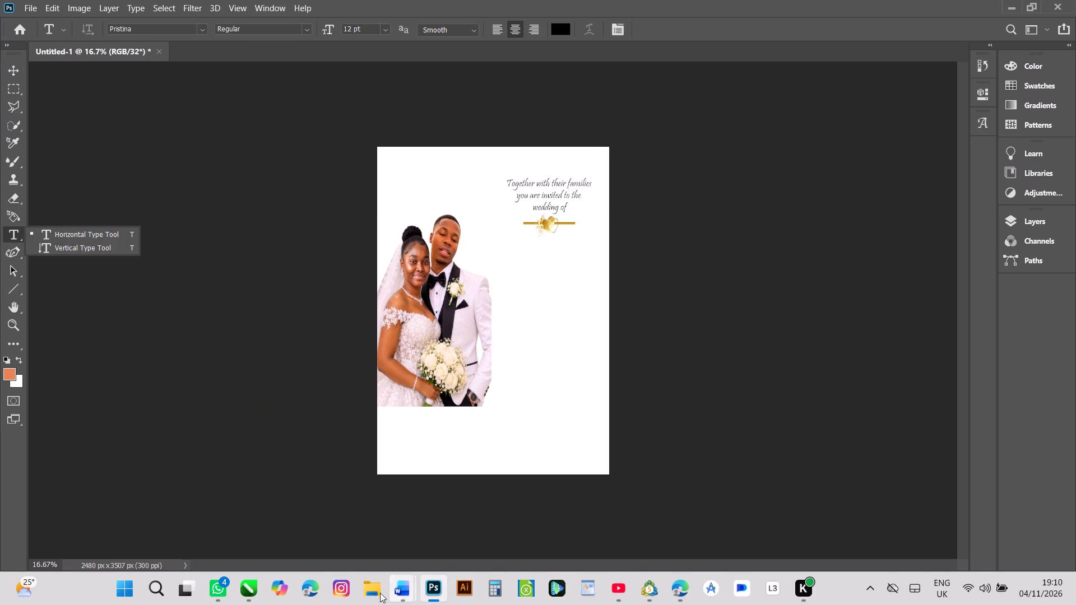
{"action": "left_click", "coordinate": [252, 590]}
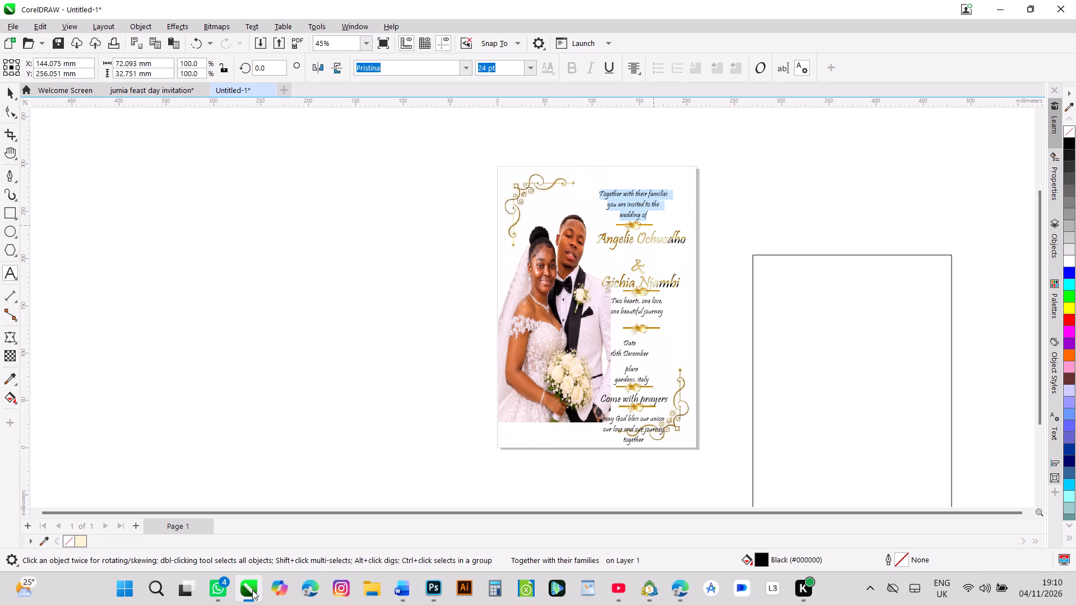
{"action": "left_click", "coordinate": [615, 240]}
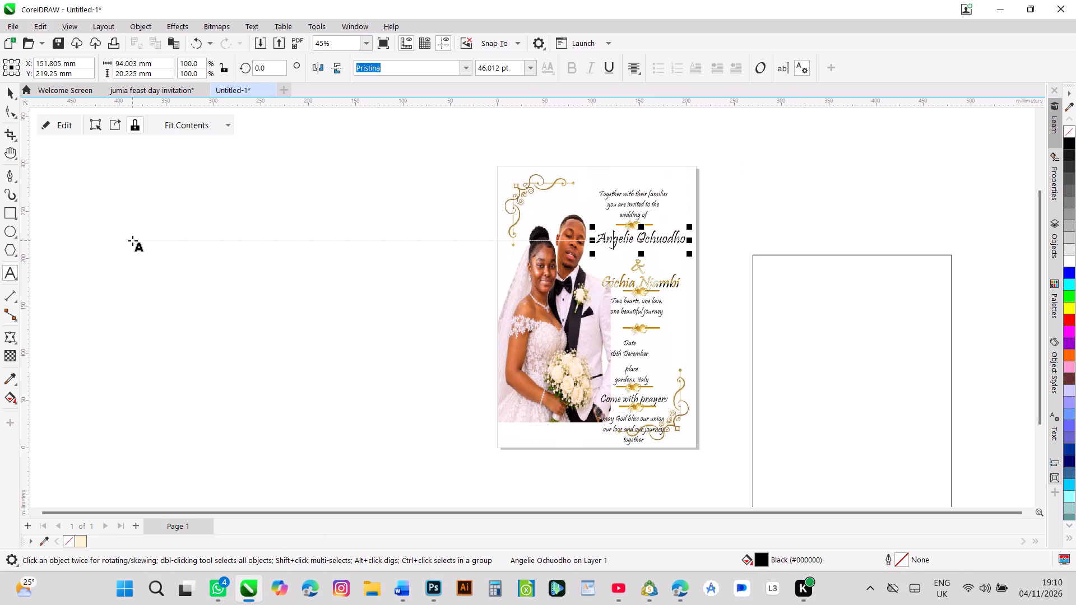
{"action": "left_click", "coordinate": [7, 97]}
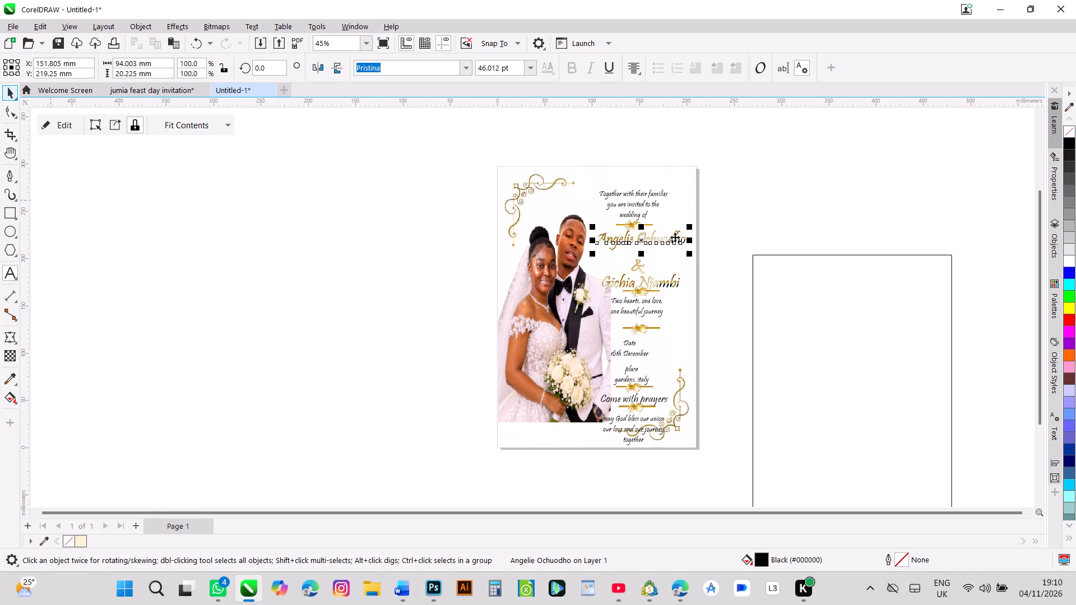
{"action": "double_click", "coordinate": [636, 239]}
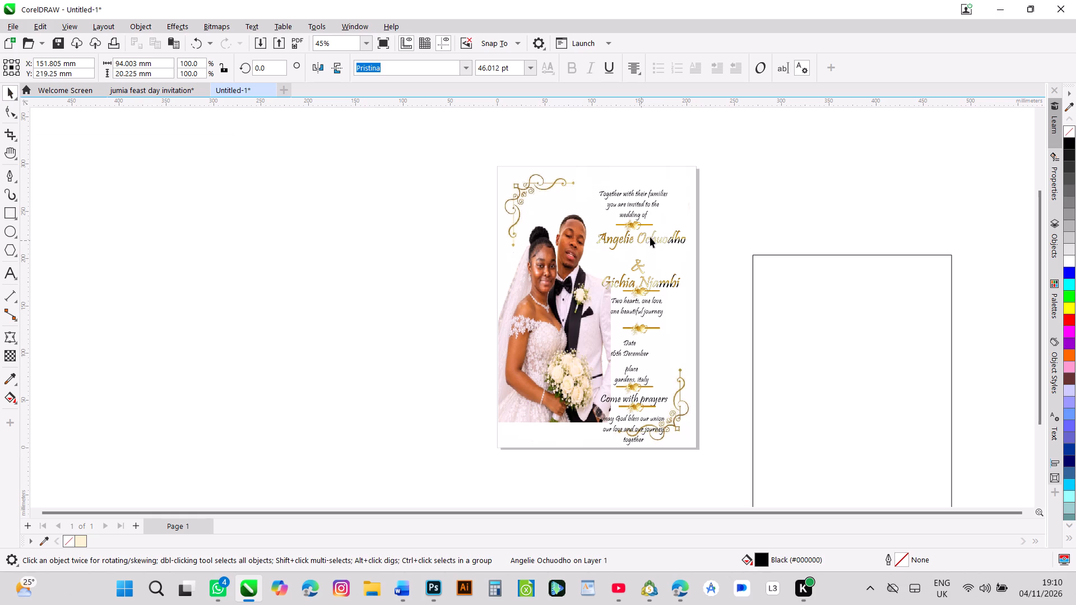
{"action": "double_click", "coordinate": [651, 238]}
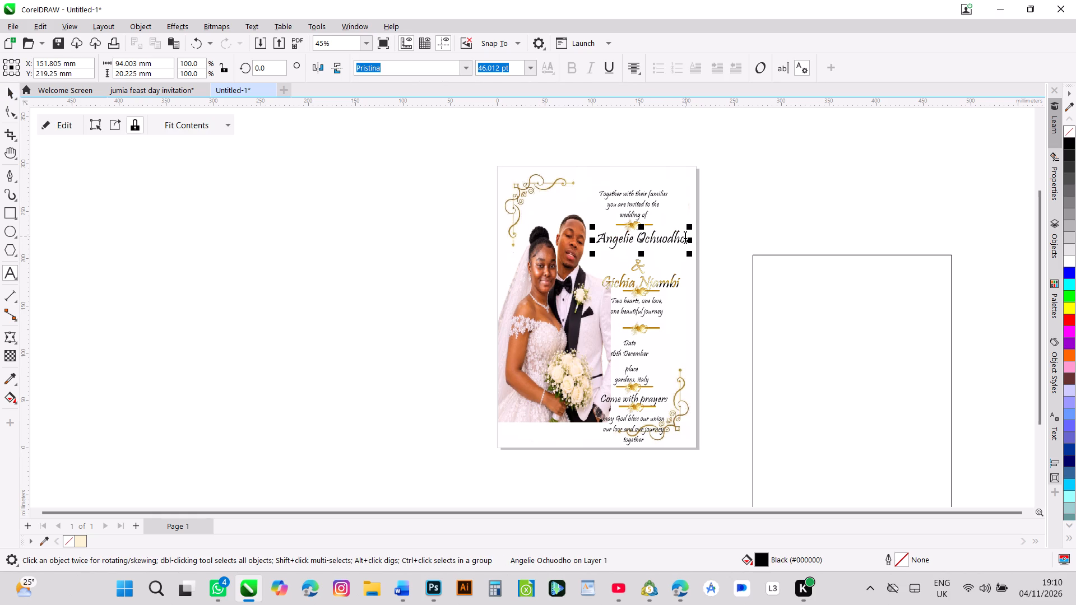
{"action": "left_click_drag", "start_coordinate": [685, 236], "coordinate": [593, 238]}
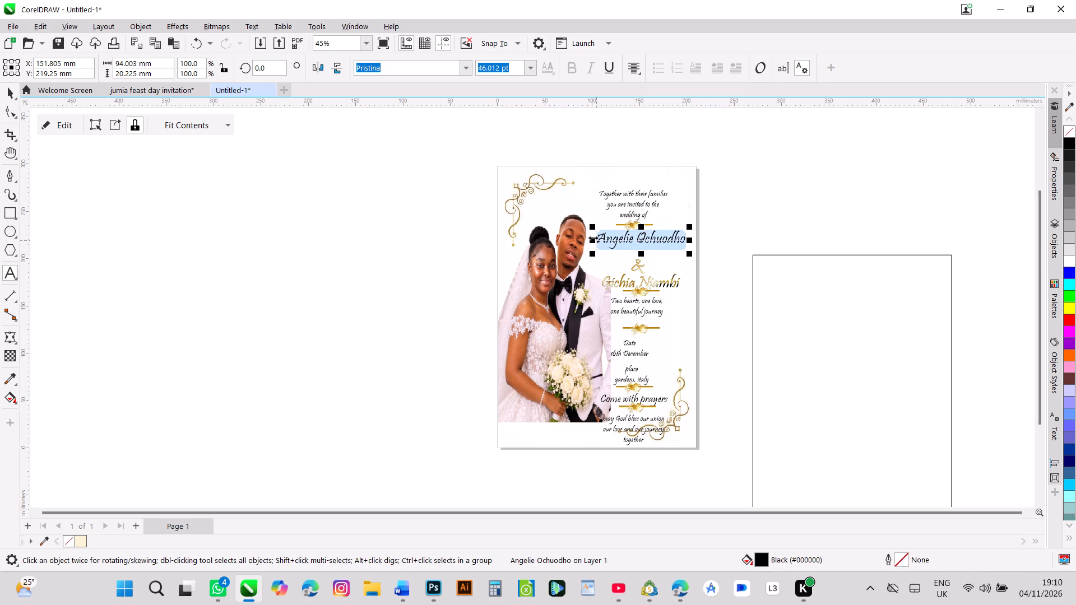
{"action": "key", "text": "ctrl+c"}
Return to Photoshop, paste the copied name as horizontal type just below the gold heart divider, and commit it.
{"action": "left_click", "coordinate": [429, 594]}
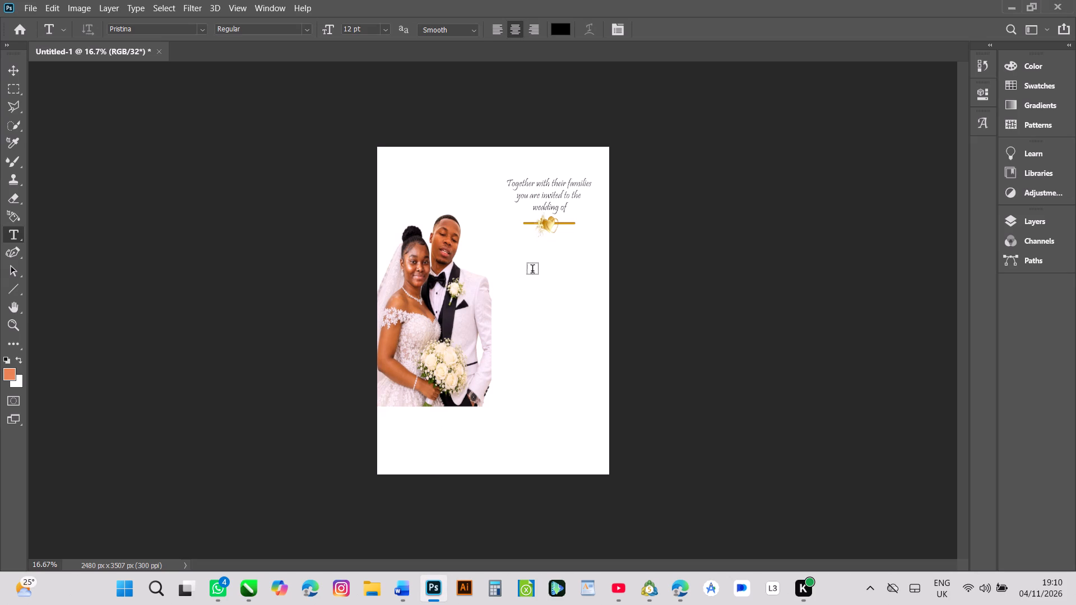
{"action": "left_click", "coordinate": [541, 253]}
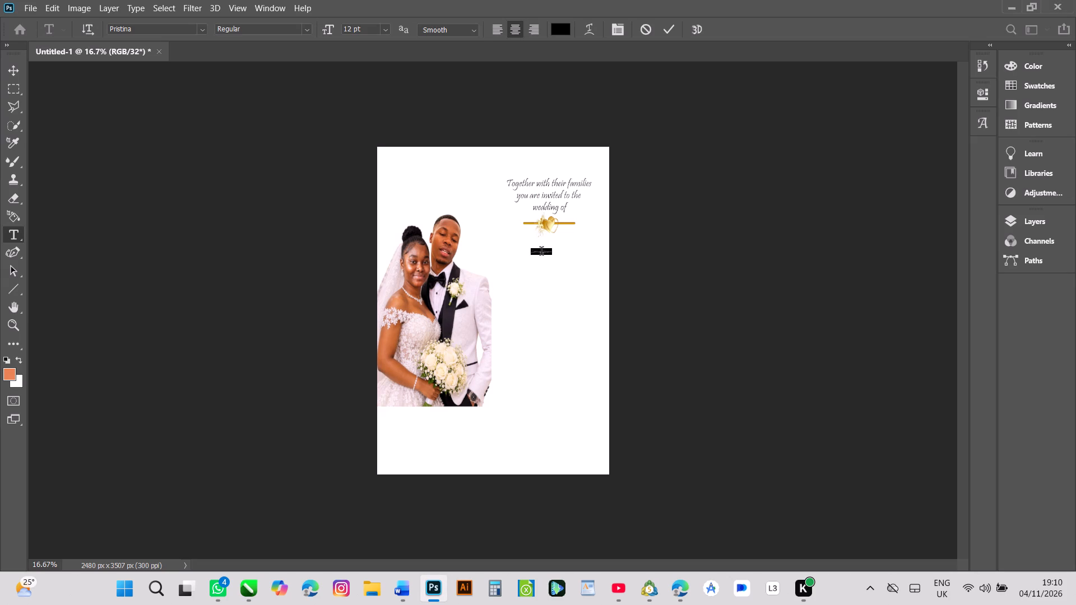
{"action": "key", "text": "ctrl+v"}
{"action": "left_click", "coordinate": [670, 27]}
Start a text line below the pasted name, switch to CorelDRAW, and copy the lower gold name line beneath the ampersand.
{"action": "left_click", "coordinate": [536, 271]}
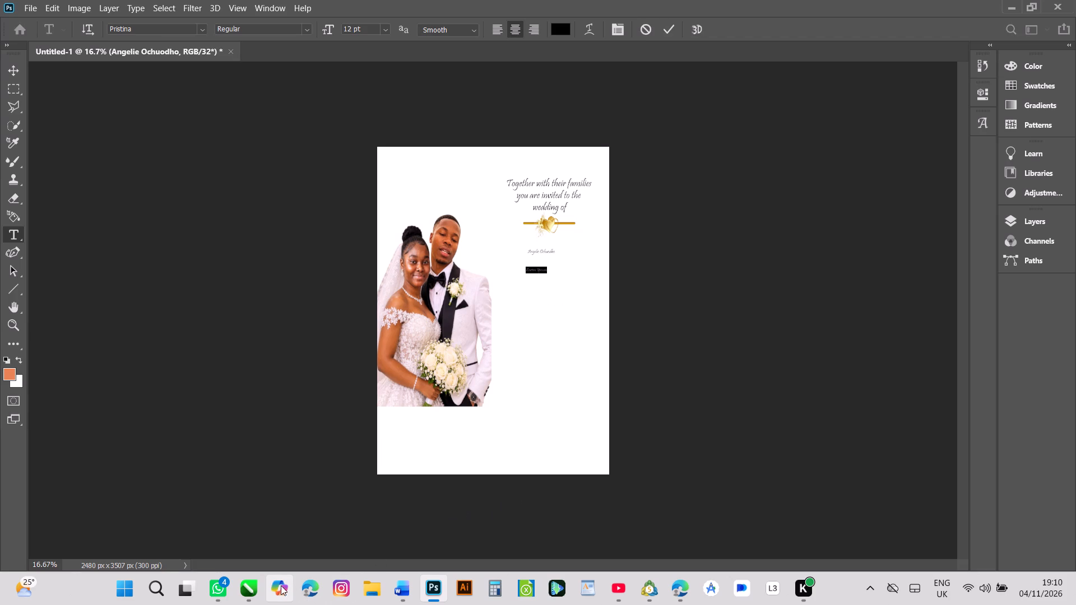
{"action": "left_click", "coordinate": [256, 584]}
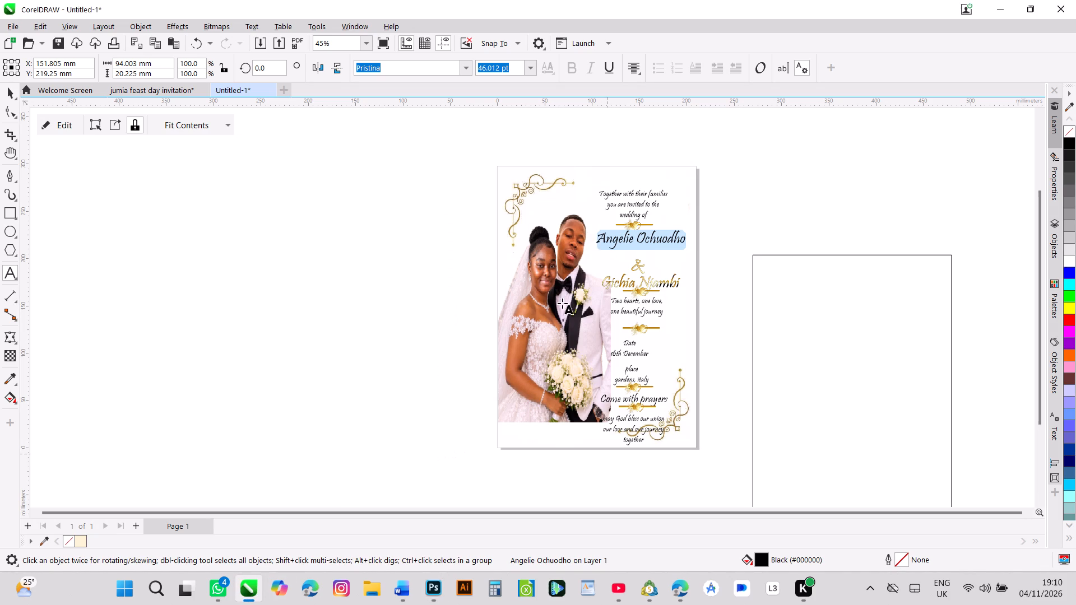
{"action": "left_click", "coordinate": [6, 95]}
{"action": "double_click", "coordinate": [644, 282]}
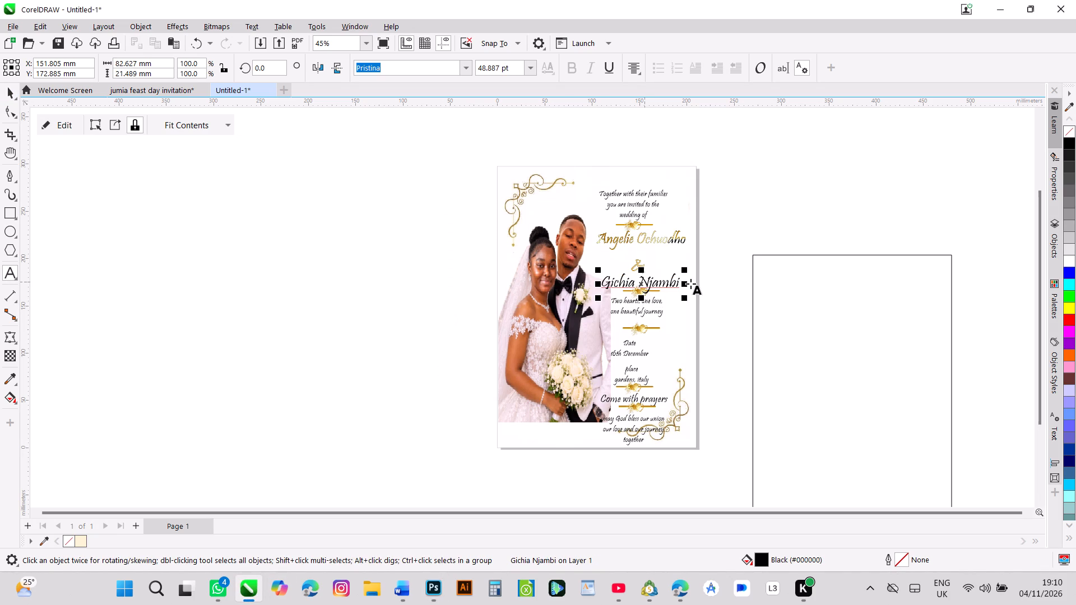
{"action": "left_click_drag", "start_coordinate": [678, 281], "coordinate": [505, 300]}
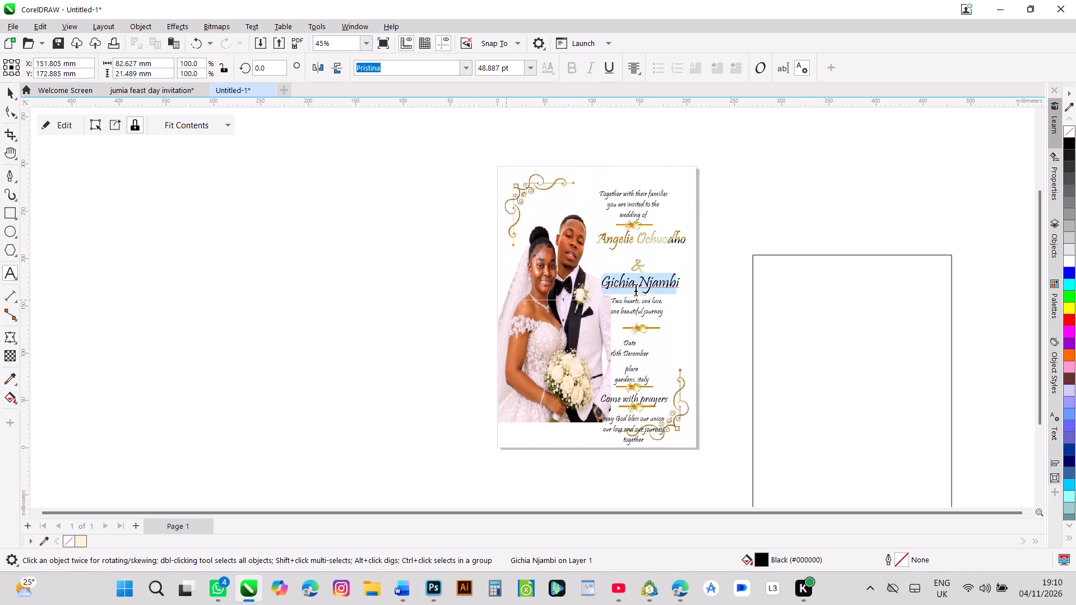
{"action": "left_click_drag", "start_coordinate": [603, 281], "coordinate": [652, 273]}
{"action": "left_click_drag", "start_coordinate": [652, 273], "coordinate": [680, 272]}
{"action": "left_click", "coordinate": [680, 277]}
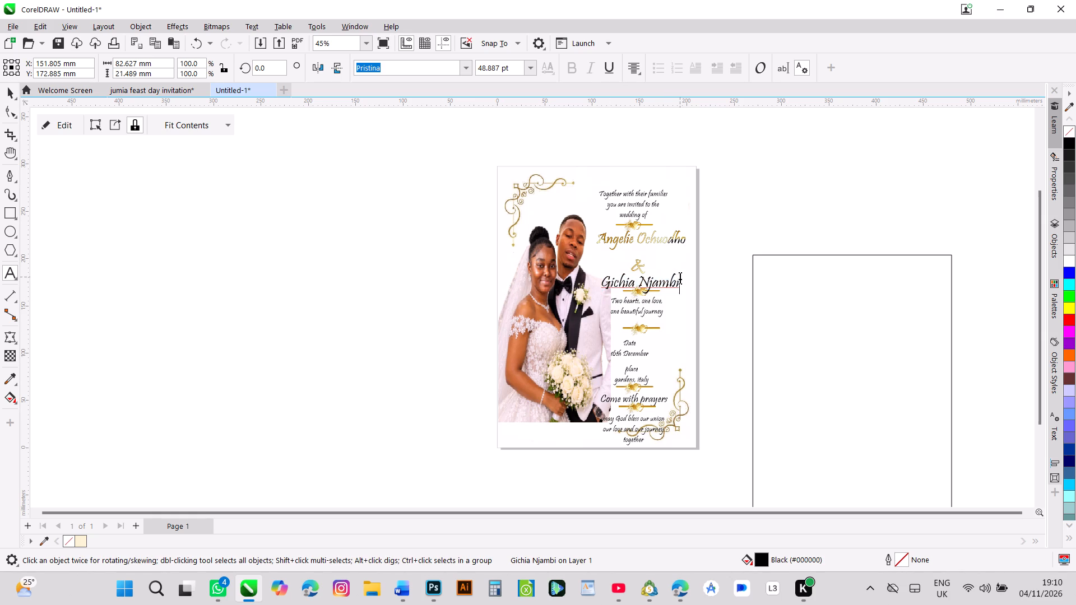
{"action": "left_click_drag", "start_coordinate": [680, 277], "coordinate": [483, 283]}
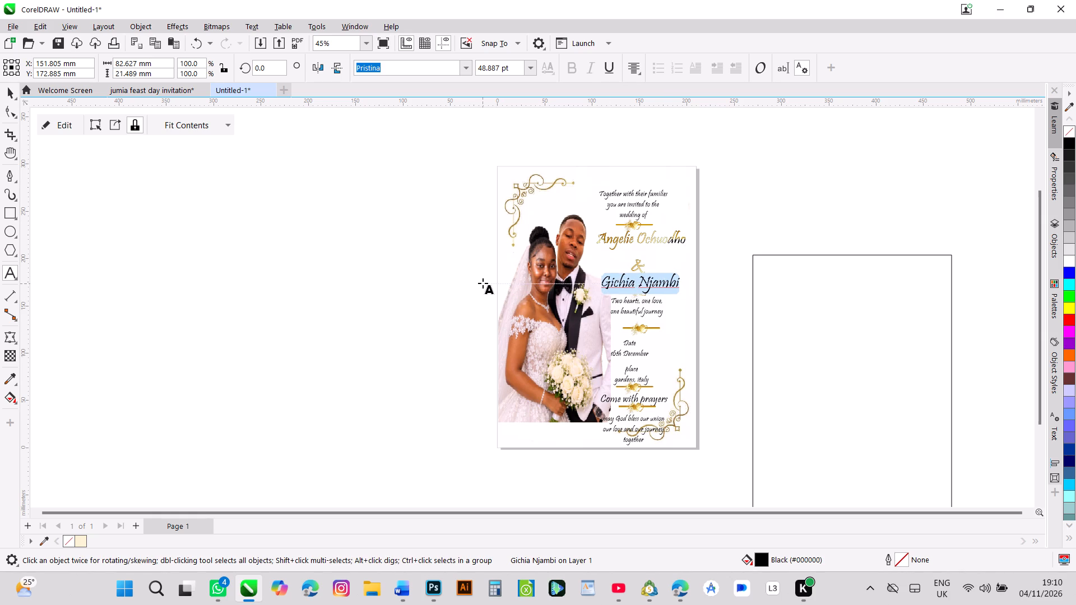
{"action": "key", "text": "ctrl+v"}
{"action": "key", "text": "ctrl+z"}
{"action": "key", "text": "ctrl+c"}
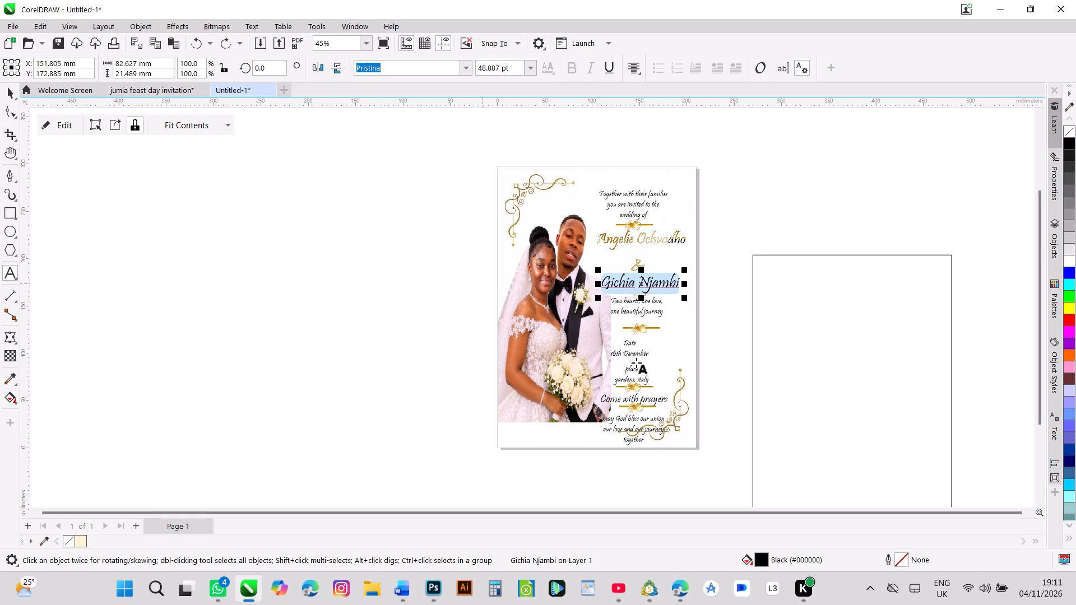
Return to Photoshop, paste the second name into the new text line below the first name, and commit it.
{"action": "left_click", "coordinate": [439, 581]}
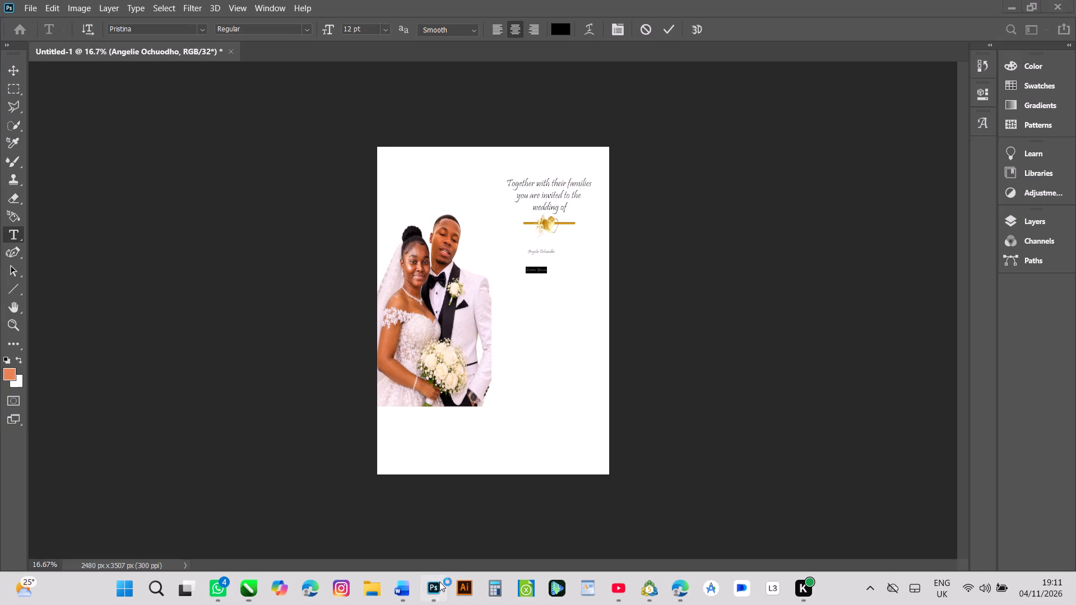
{"action": "key", "text": "ctrl+v"}
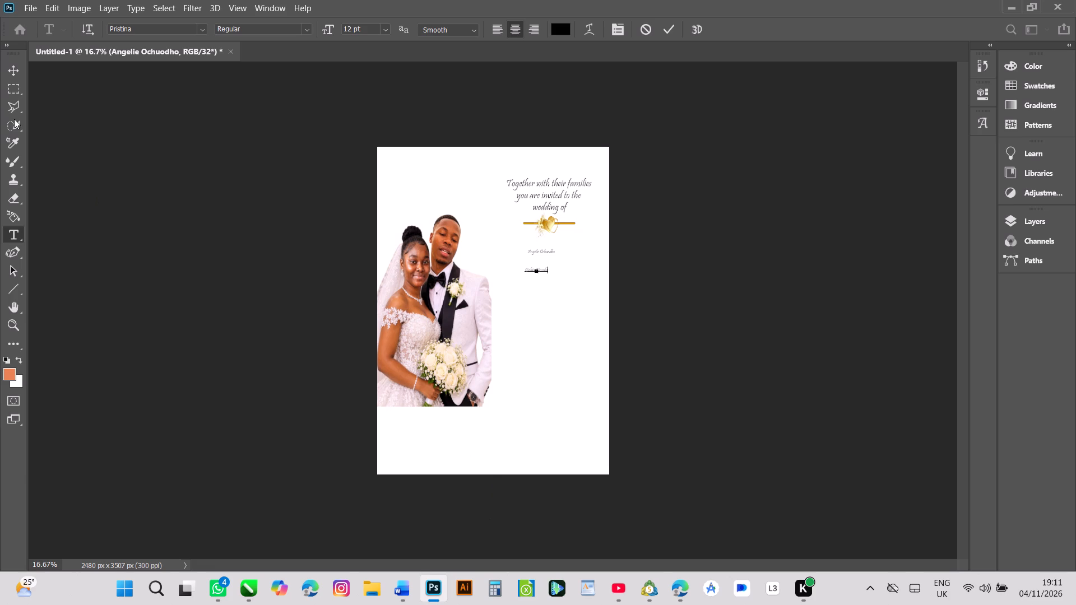
{"action": "left_click", "coordinate": [672, 31]}
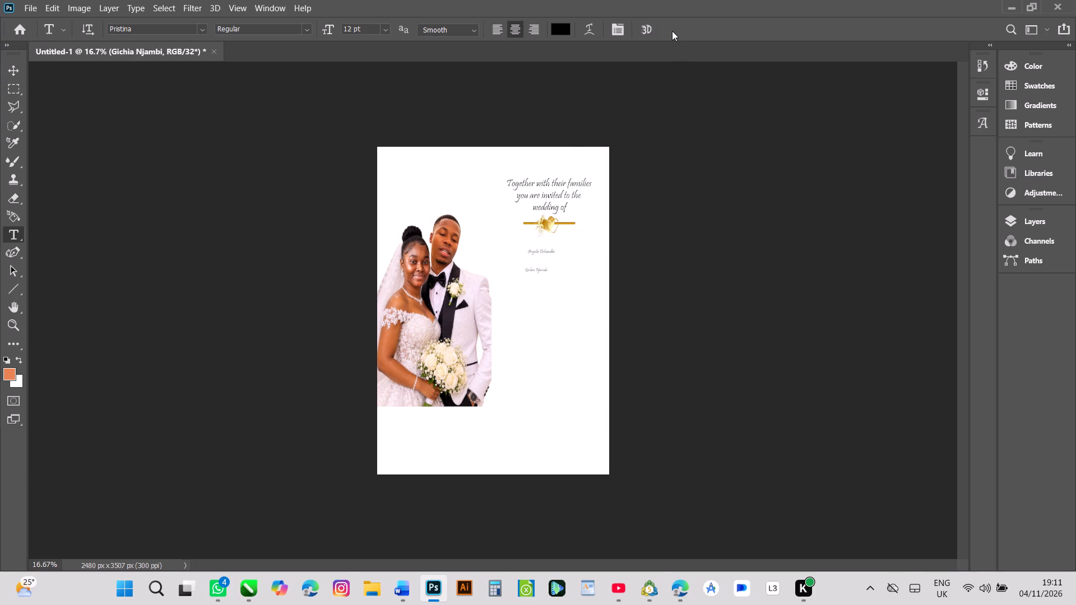
Start a text line below the second name, switch to CorelDRAW, and copy the "Two hearts, one love, one beautiful journey" text.
{"action": "left_click", "coordinate": [530, 302]}
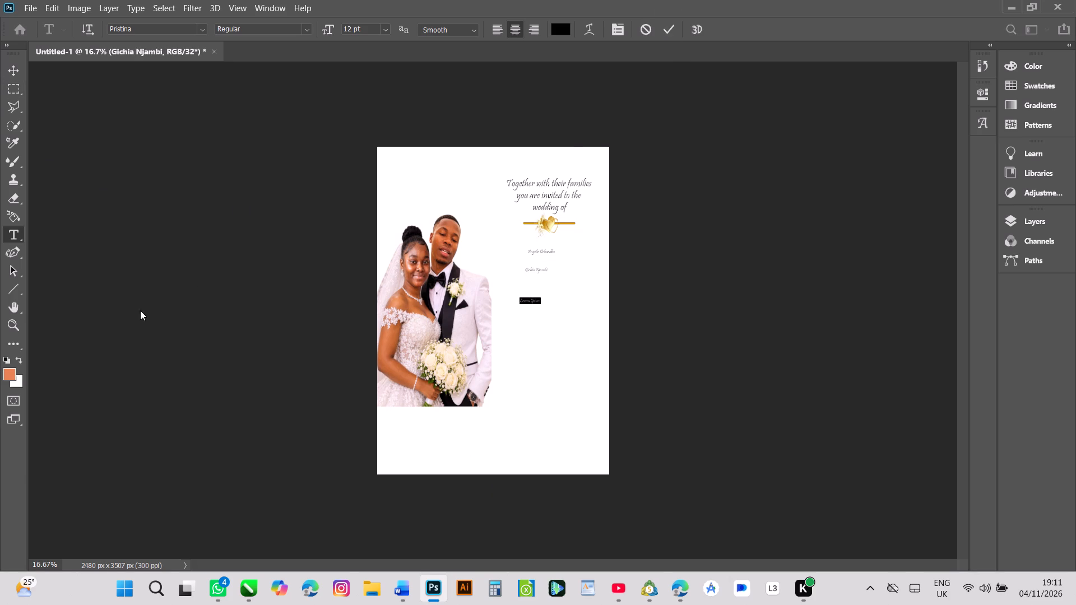
{"action": "left_click", "coordinate": [251, 583]}
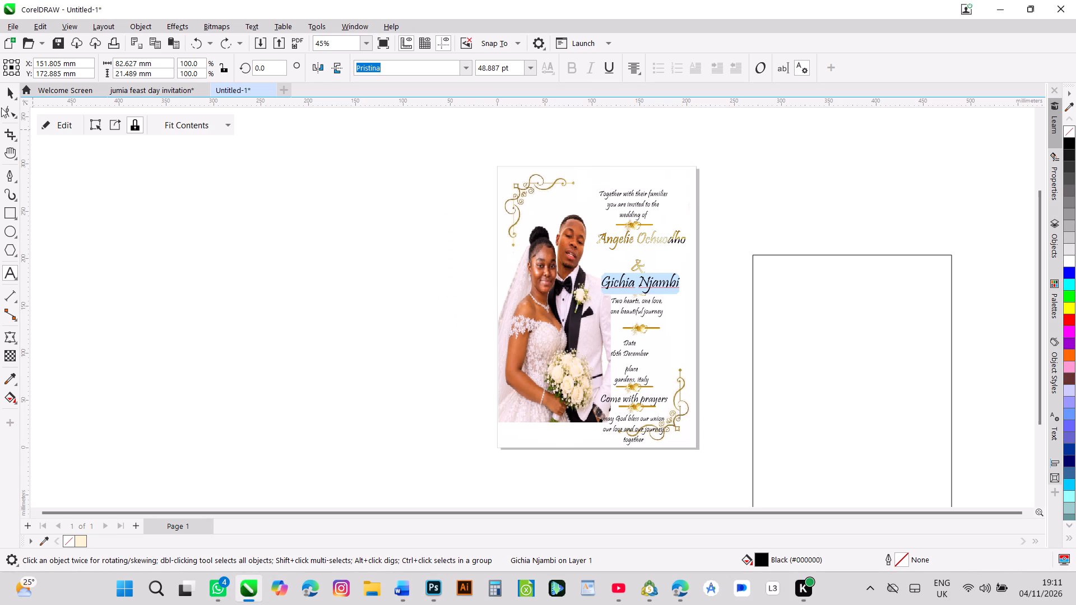
{"action": "left_click", "coordinate": [13, 97]}
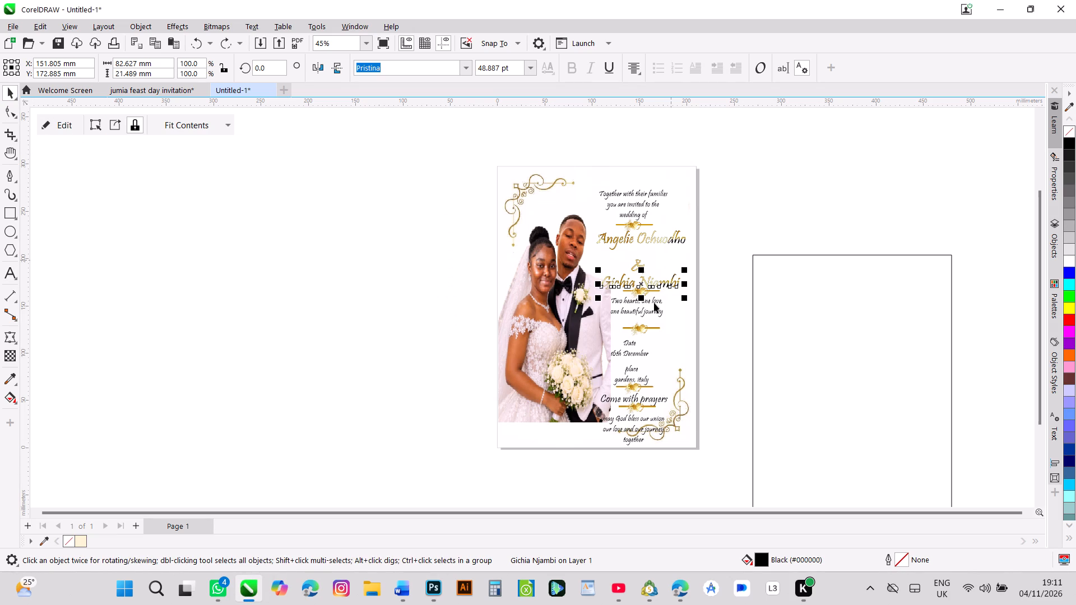
{"action": "double_click", "coordinate": [651, 307]}
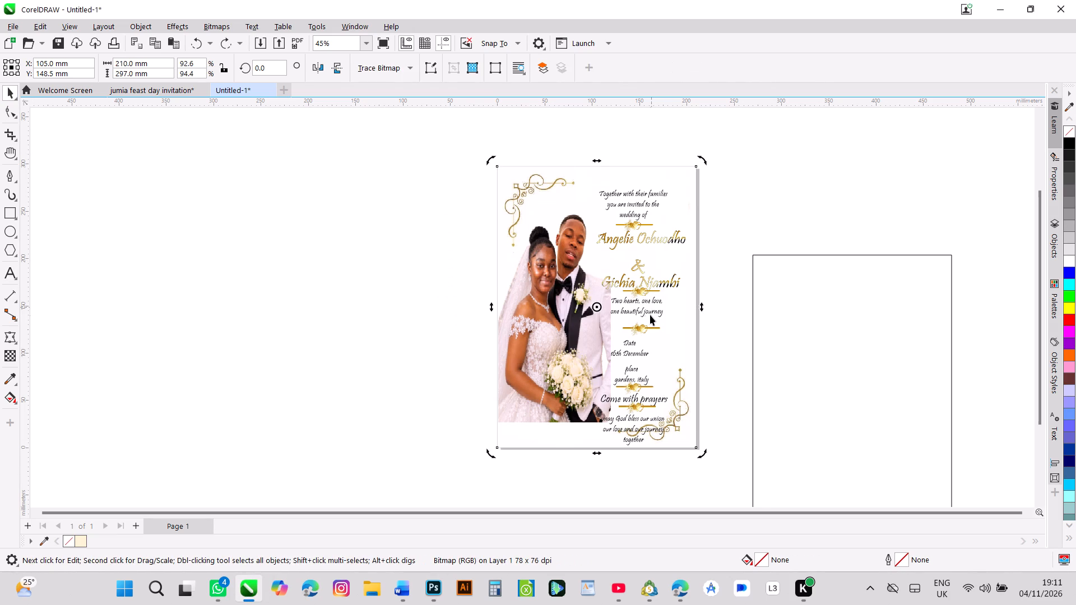
{"action": "double_click", "coordinate": [650, 315]}
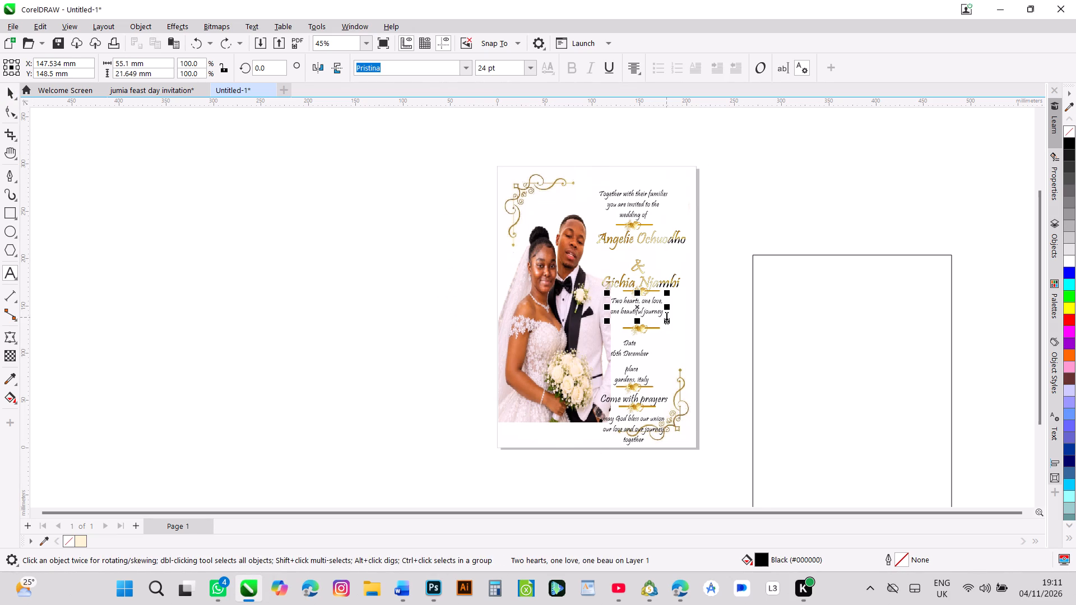
{"action": "left_click_drag", "start_coordinate": [662, 314], "coordinate": [628, 296]}
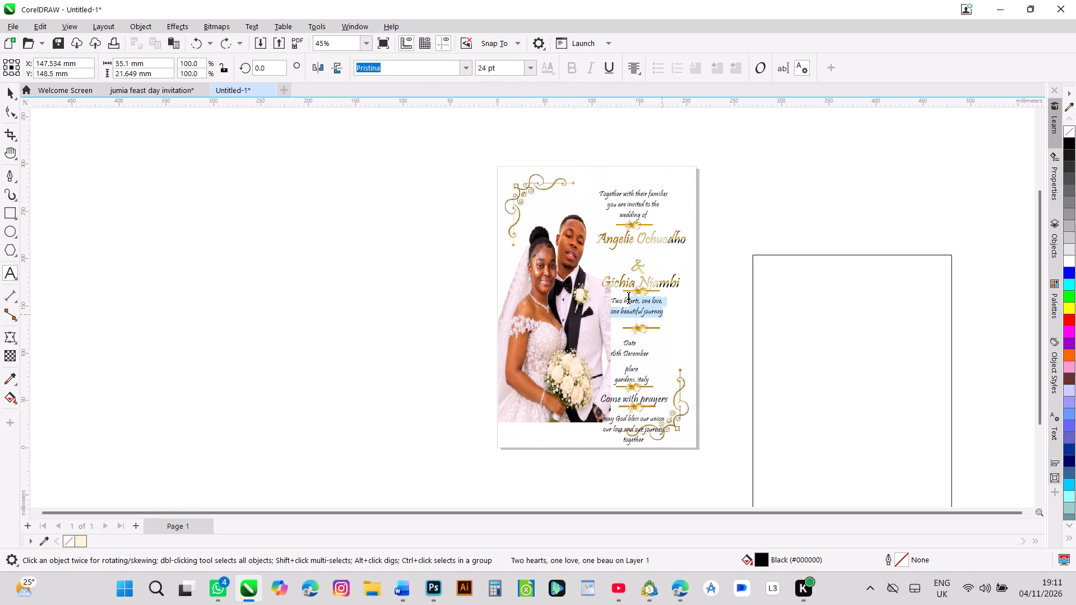
{"action": "left_click_drag", "start_coordinate": [628, 296], "coordinate": [609, 276]}
{"action": "key", "text": "ctrl+c"}
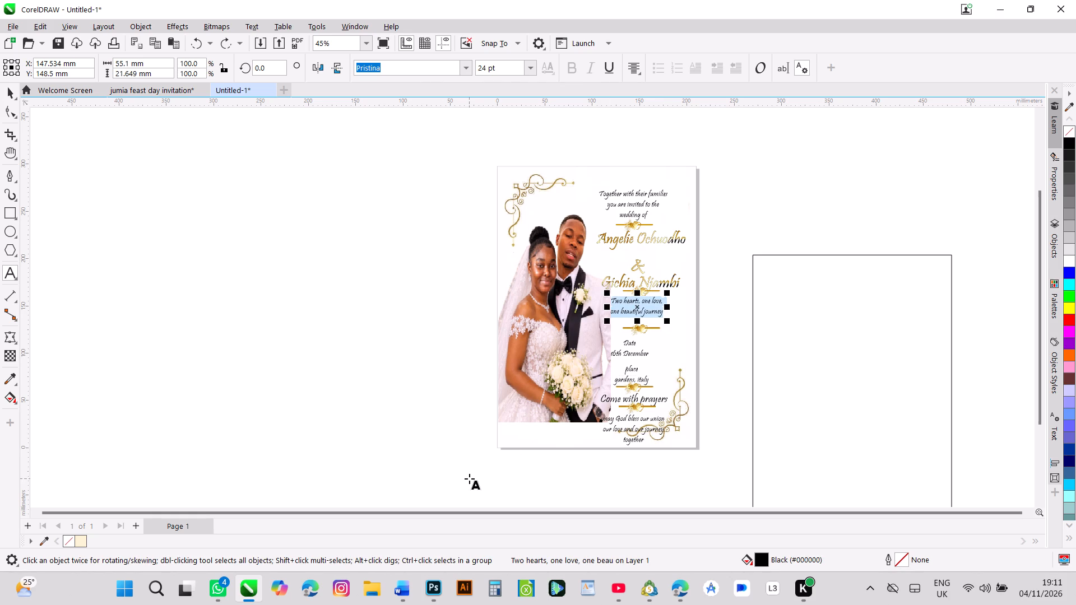
Return to Photoshop, paste the "Two hearts, one love, one beautiful journey" text into the new text line, and commit it.
{"action": "left_click", "coordinate": [435, 592]}
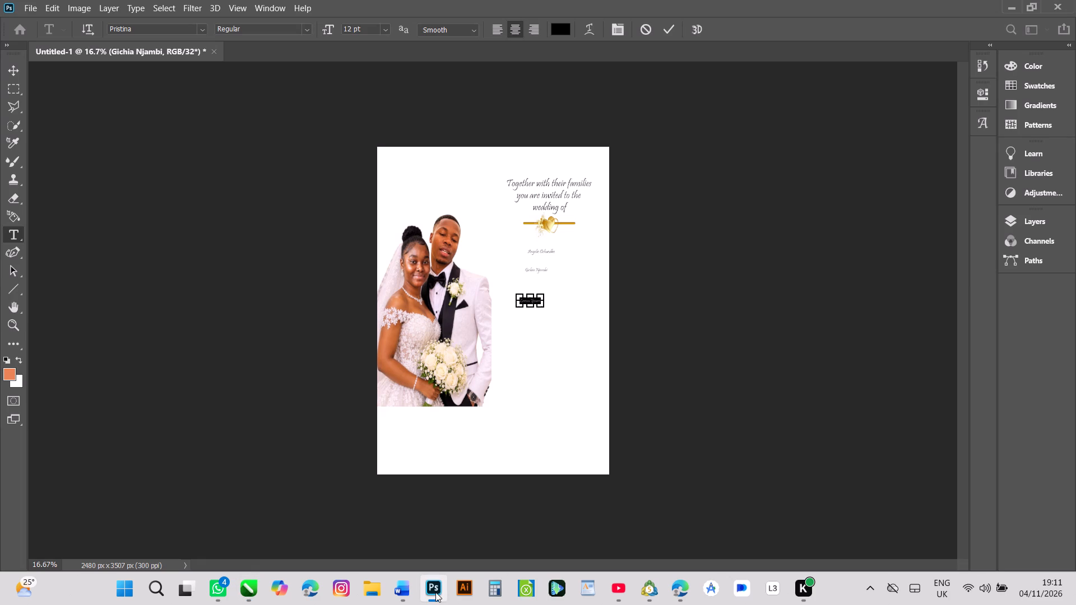
{"action": "key", "text": "ctrl+v"}
{"action": "left_click", "coordinate": [667, 26]}
{"action": "left_click_drag", "start_coordinate": [667, 26], "coordinate": [522, 317]}
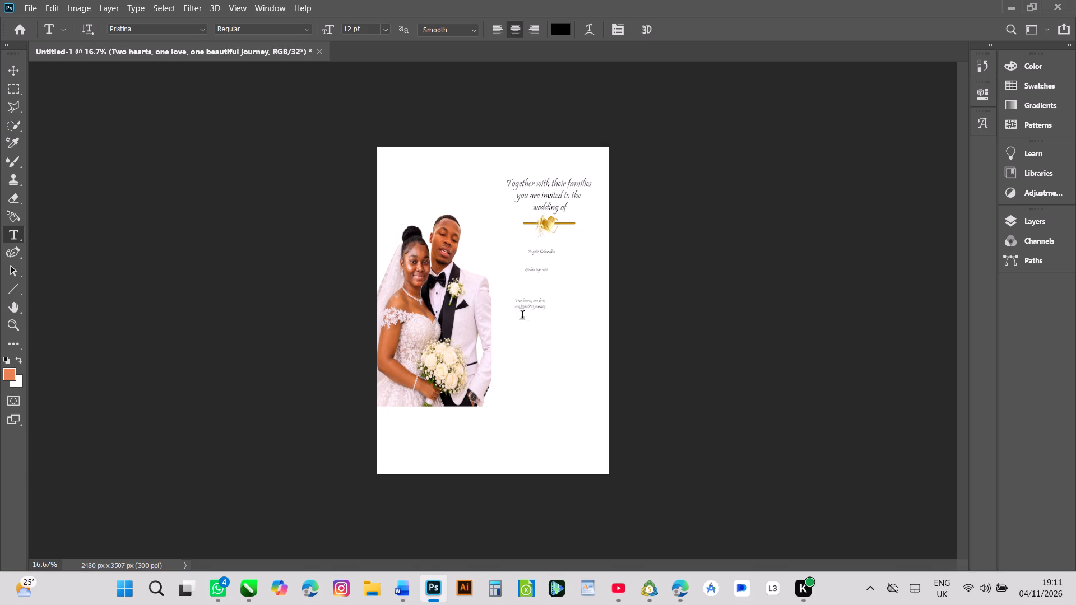
Start a text line below the "Two hearts" verse, switch to CorelDRAW, and copy the "Date 16th December" text.
{"action": "left_click", "coordinate": [521, 323]}
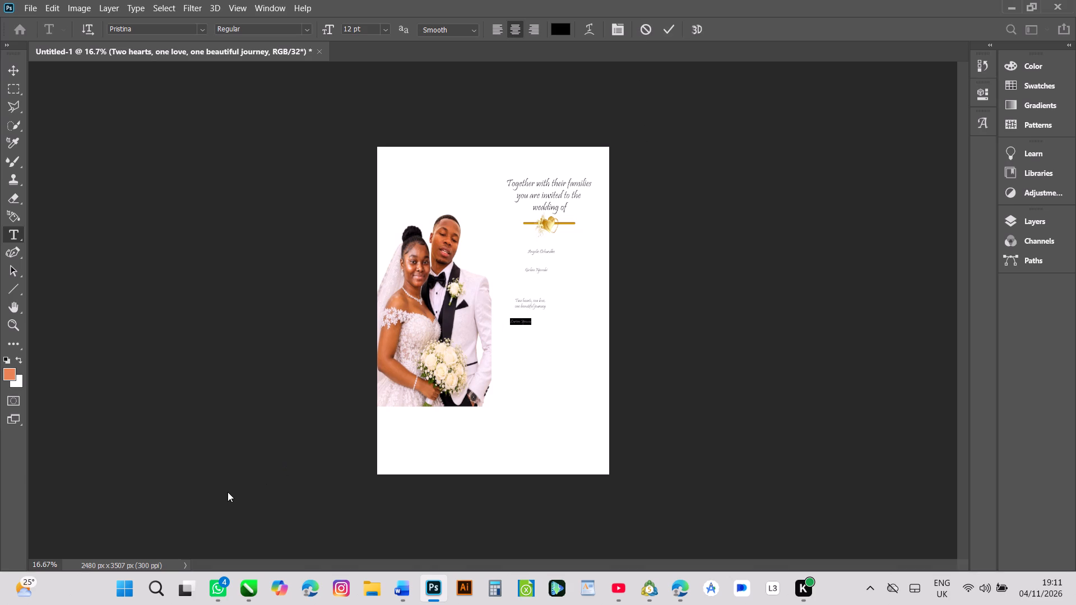
{"action": "left_click", "coordinate": [243, 593]}
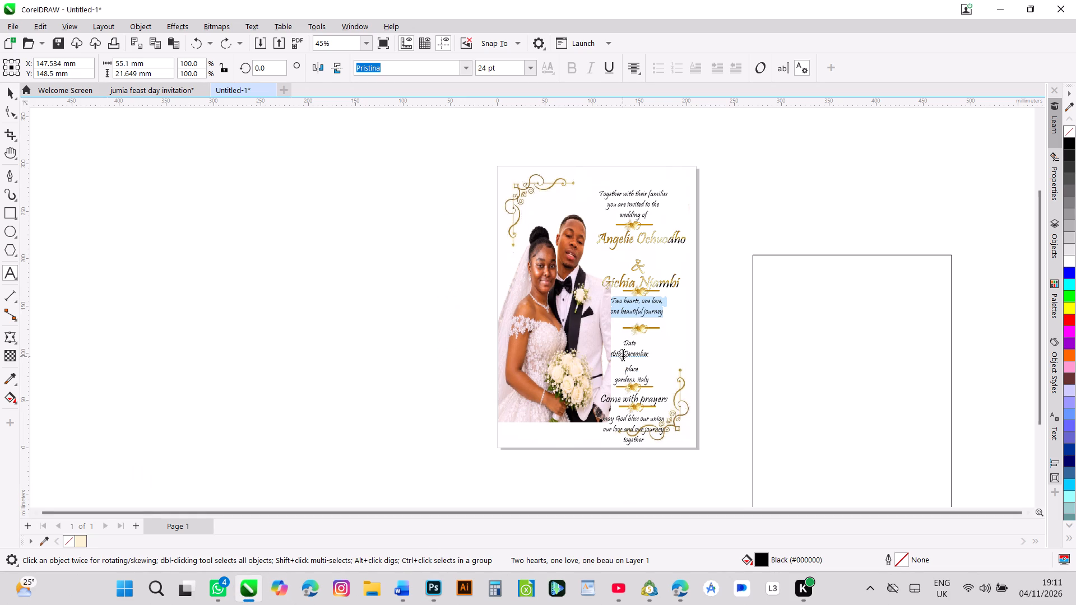
{"action": "left_click", "coordinate": [8, 90]}
{"action": "left_click", "coordinate": [634, 355]}
{"action": "double_click", "coordinate": [634, 355]}
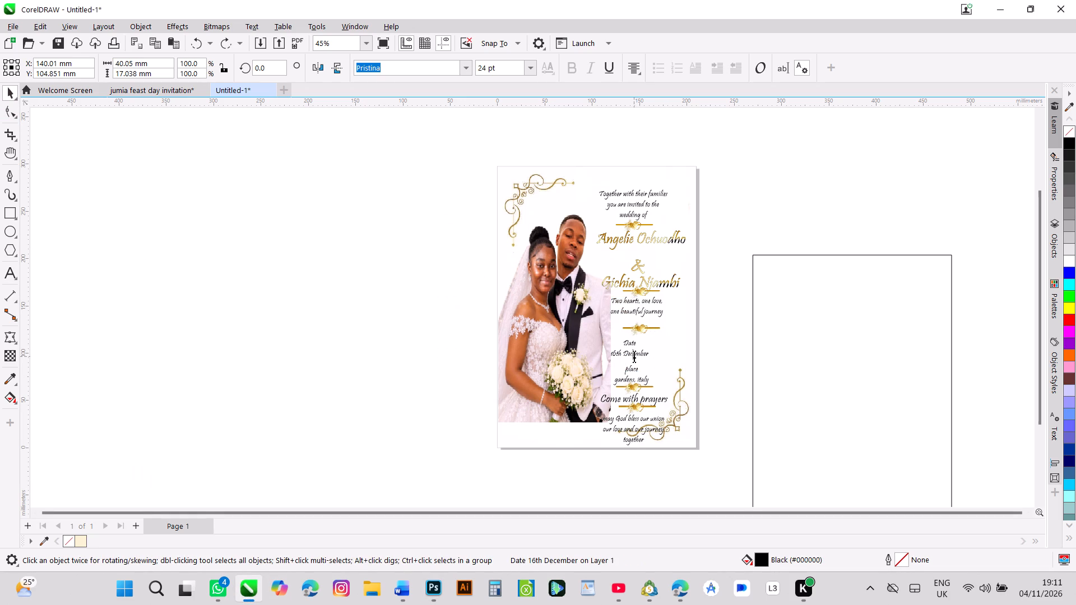
{"action": "left_click_drag", "start_coordinate": [648, 356], "coordinate": [621, 342]}
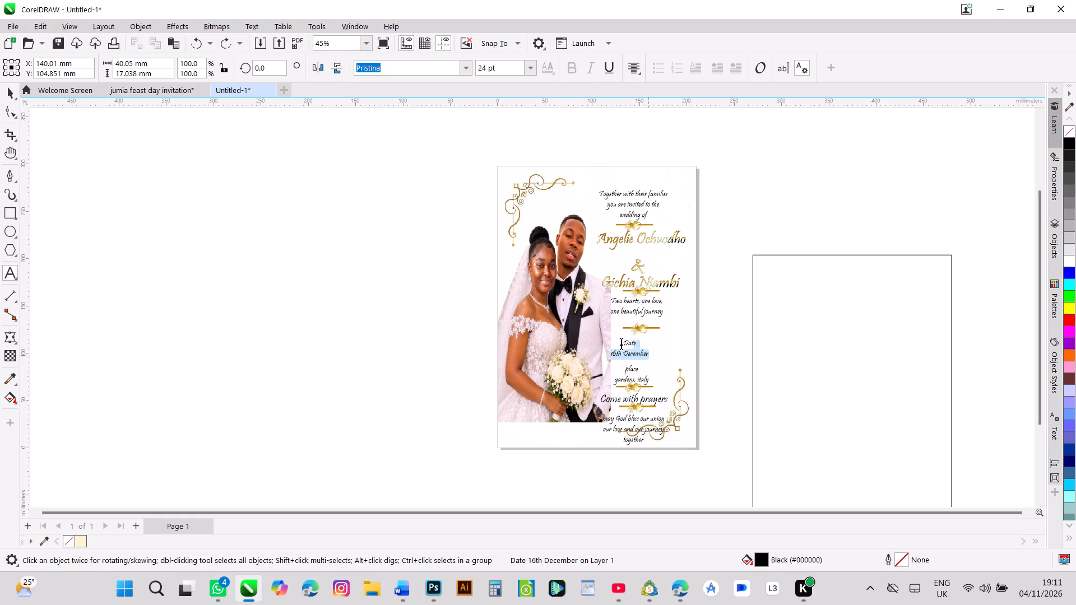
{"action": "left_click_drag", "start_coordinate": [621, 342], "coordinate": [618, 341]}
{"action": "key", "text": "ctrl+c"}
Return to Photoshop and paste the "Date 16th December" text into the new text line below the verse.
{"action": "left_click", "coordinate": [423, 588]}
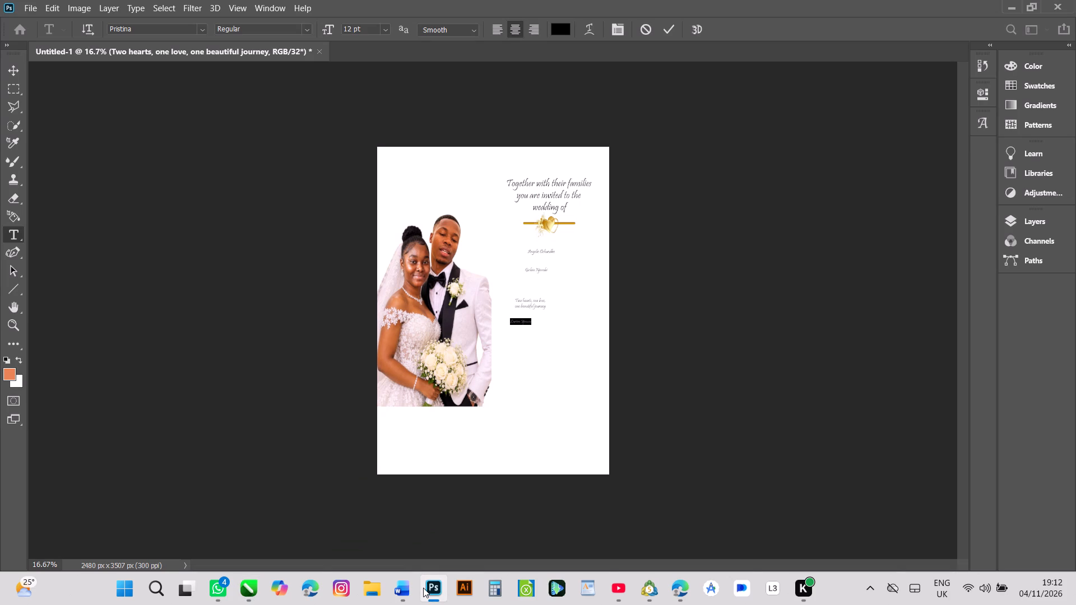
{"action": "key", "text": "ctrl+v"}
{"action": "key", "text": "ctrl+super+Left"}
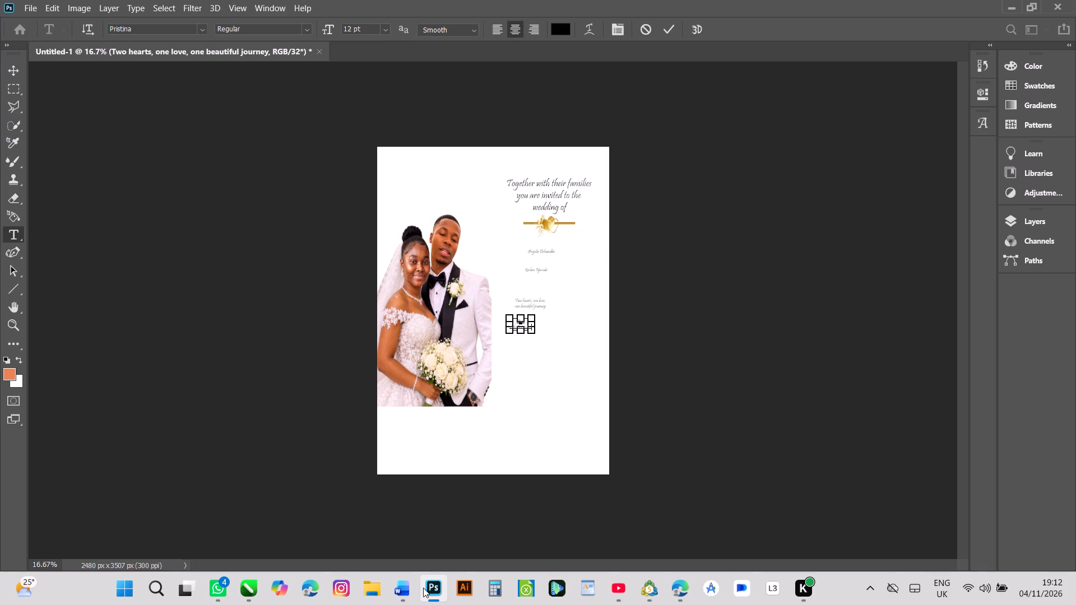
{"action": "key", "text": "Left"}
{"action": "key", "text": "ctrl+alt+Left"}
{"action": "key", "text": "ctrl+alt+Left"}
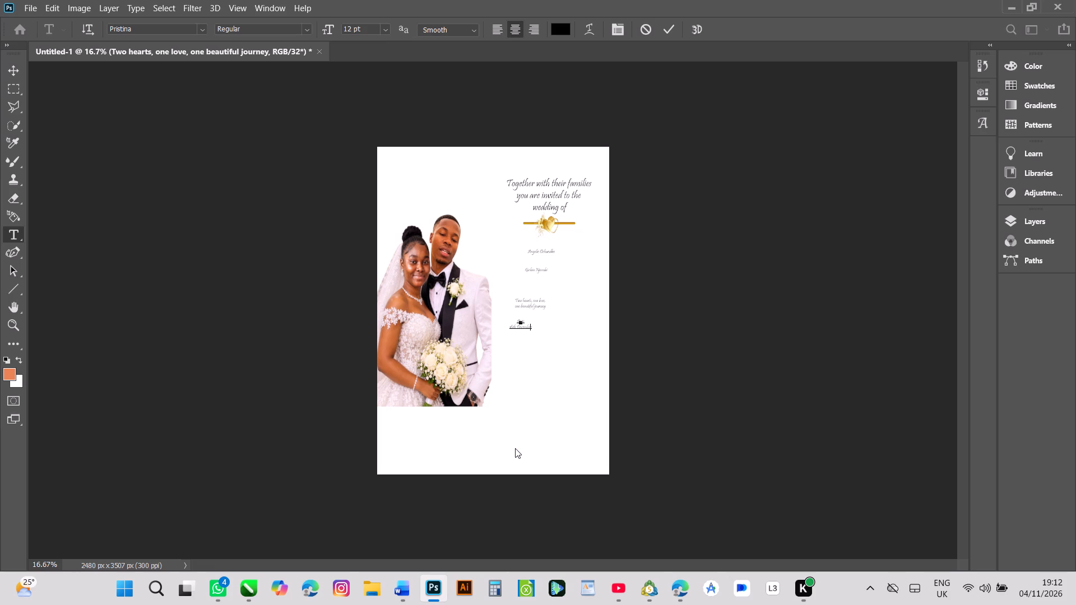